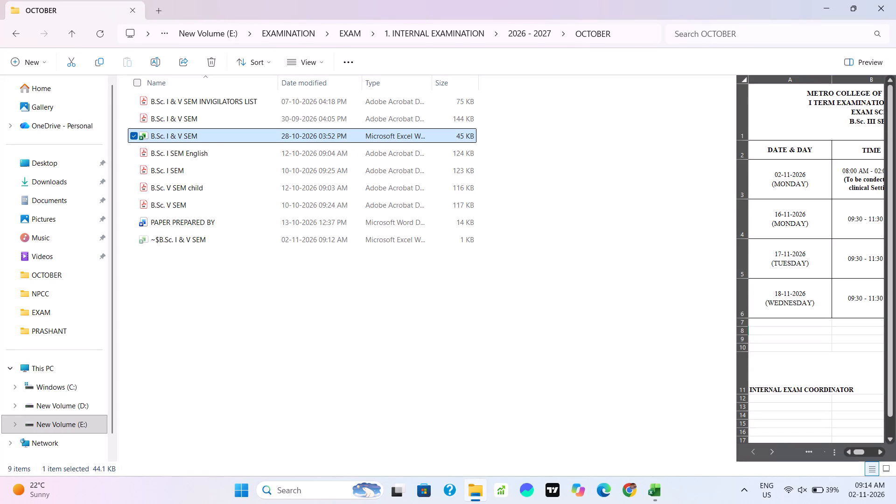
Open the B.Sc. I & V SEM Excel workbook from the OCTOBER folder.
{"action": "double_click", "coordinate": [193, 136]}
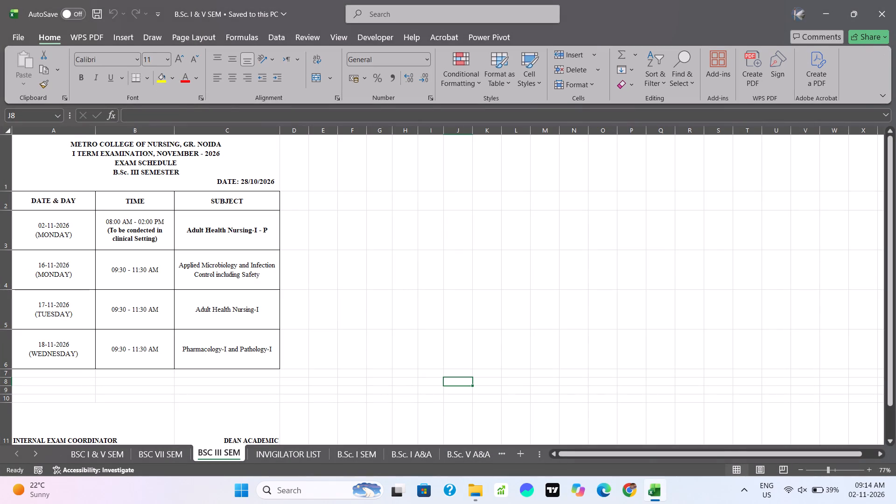
Examine the exam schedules on the BSC I & V SEM, BSC VII SEM and BSC III SEM sheets.
{"action": "left_click", "coordinate": [102, 448]}
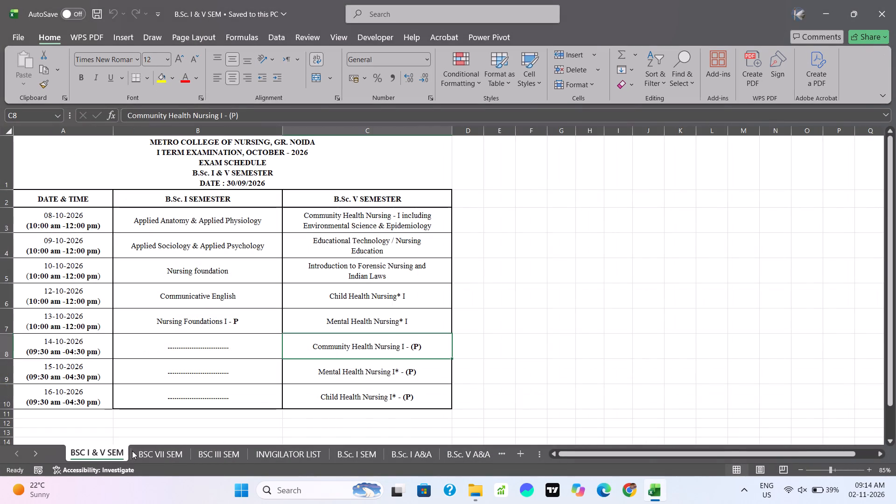
{"action": "left_click", "coordinate": [161, 457]}
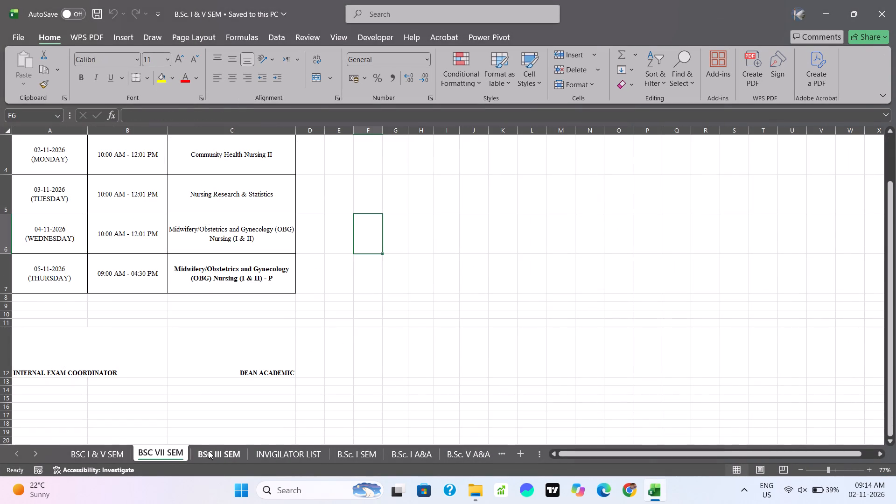
{"action": "left_click", "coordinate": [209, 451]}
{"action": "left_click", "coordinate": [171, 449]}
{"action": "scroll", "coordinate": [413, 284], "scroll_direction": "up", "scroll_amount": 1}
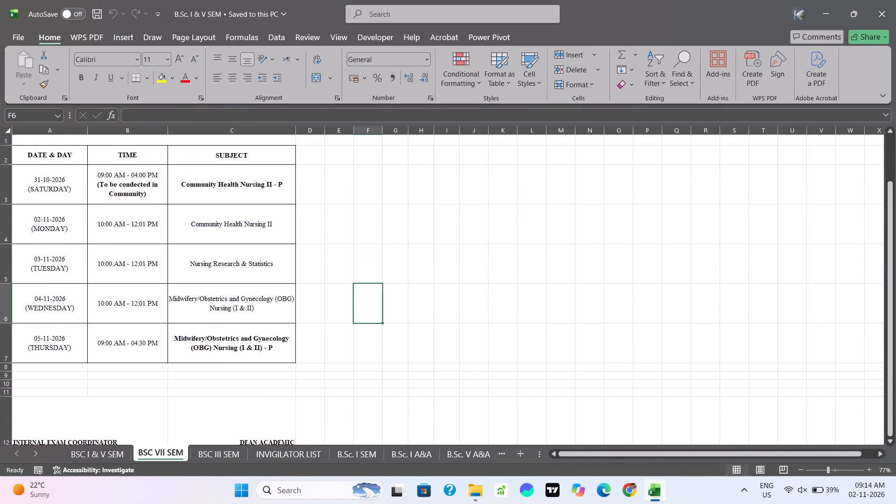
{"action": "scroll", "coordinate": [413, 284], "scroll_direction": "up", "scroll_amount": 2}
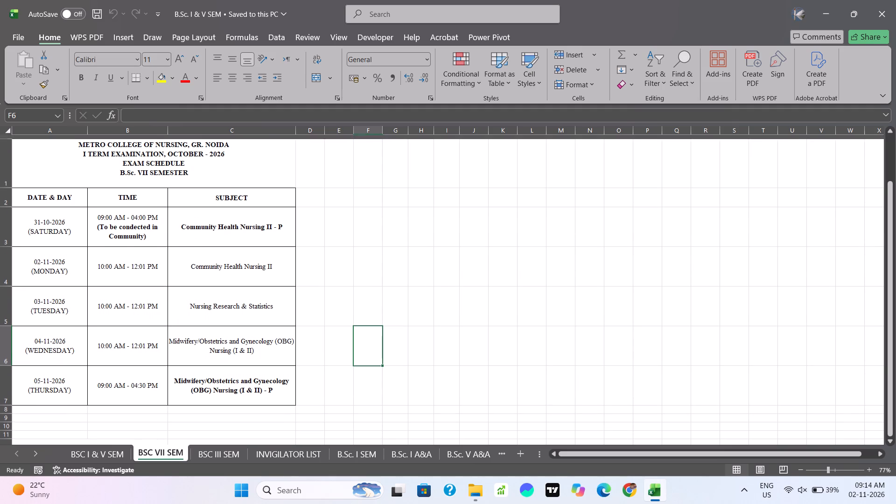
{"action": "scroll", "coordinate": [413, 284], "scroll_direction": "up", "scroll_amount": 1}
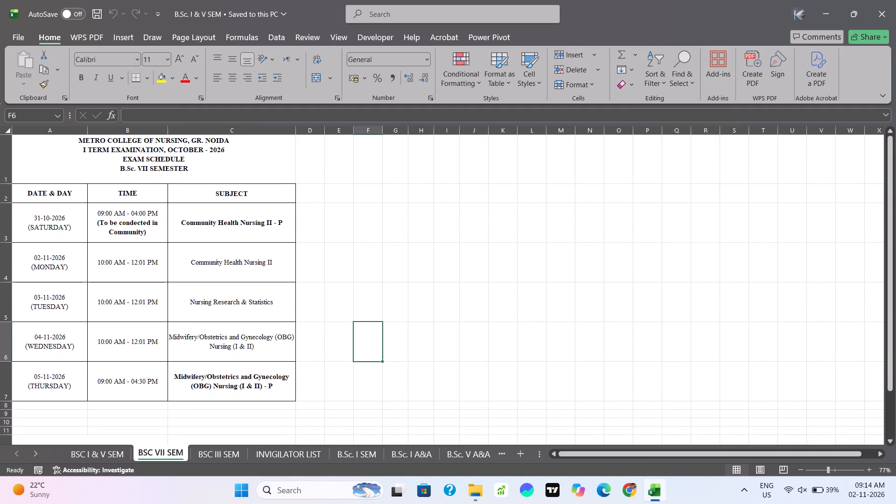
{"action": "left_click", "coordinate": [219, 454]}
Look through the INVIGILATOR LIST, B.Sc. I SEM and B.Sc. I A&A sheets and the room 404 seating plan.
{"action": "left_click", "coordinate": [273, 452]}
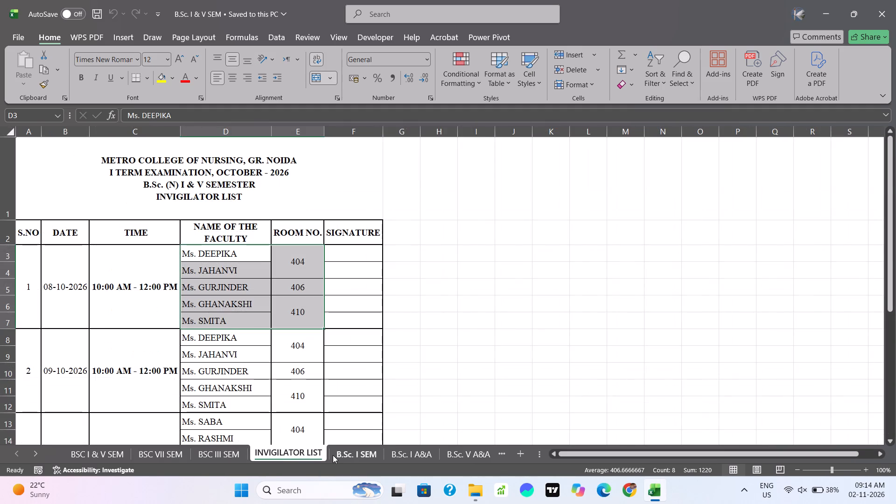
{"action": "left_click", "coordinate": [333, 455]}
{"action": "left_click", "coordinate": [405, 456]}
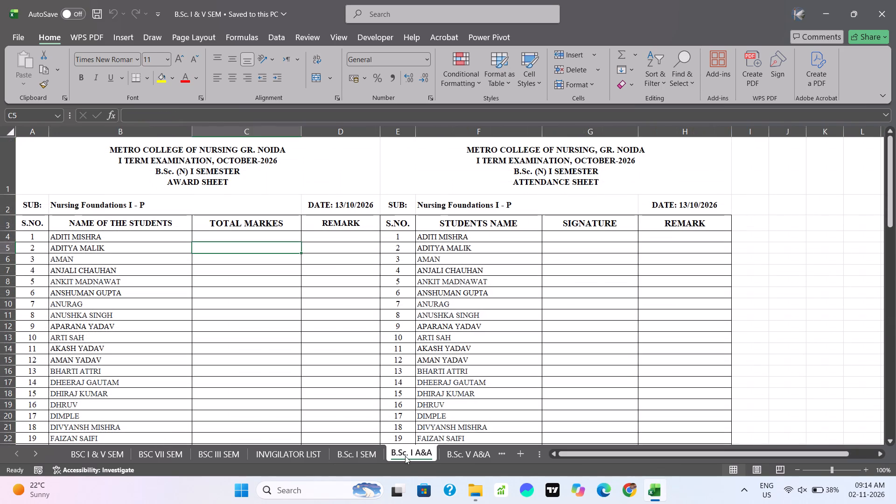
{"action": "triple_click", "coordinate": [36, 457]}
{"action": "triple_click", "coordinate": [36, 457]}
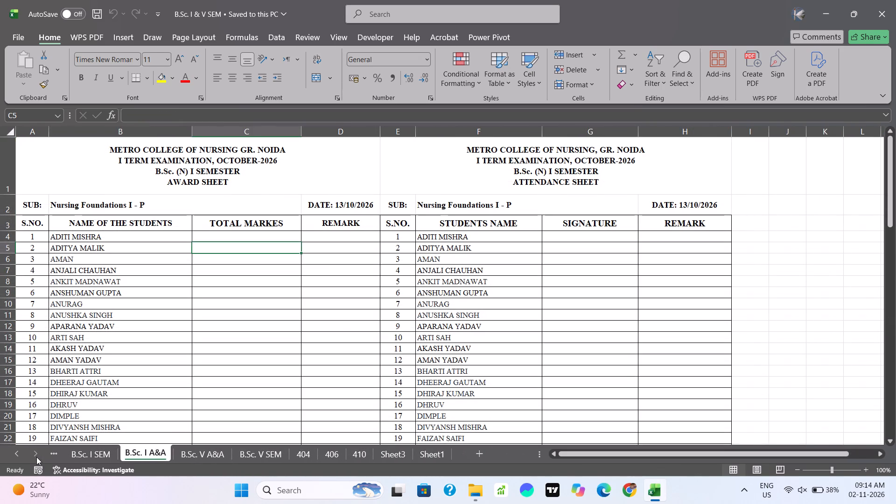
{"action": "left_click", "coordinate": [302, 454]}
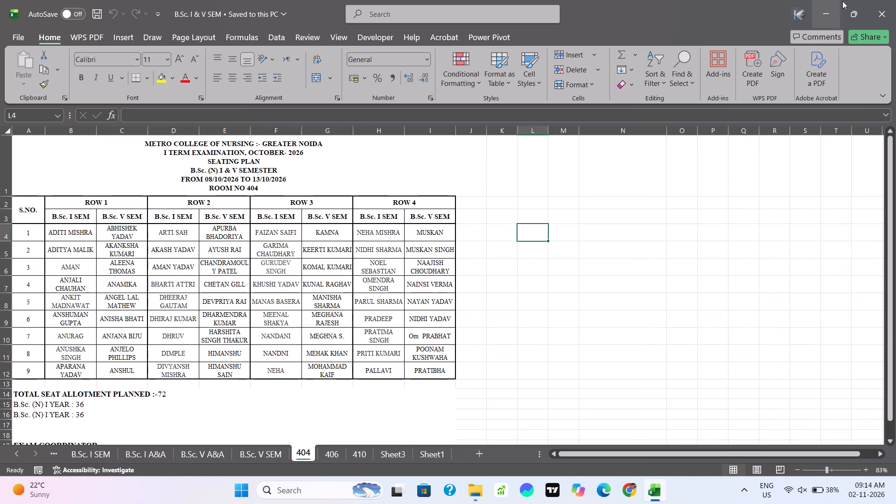
Minimise the workbook and the OCTOBER folder window, and open the Windows search from the desktop.
{"action": "left_click", "coordinate": [826, 4]}
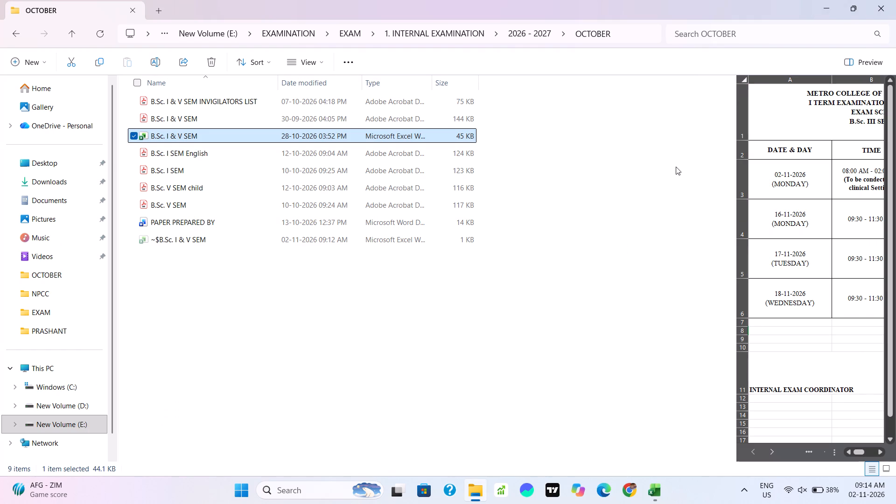
{"action": "left_click", "coordinate": [826, 5]}
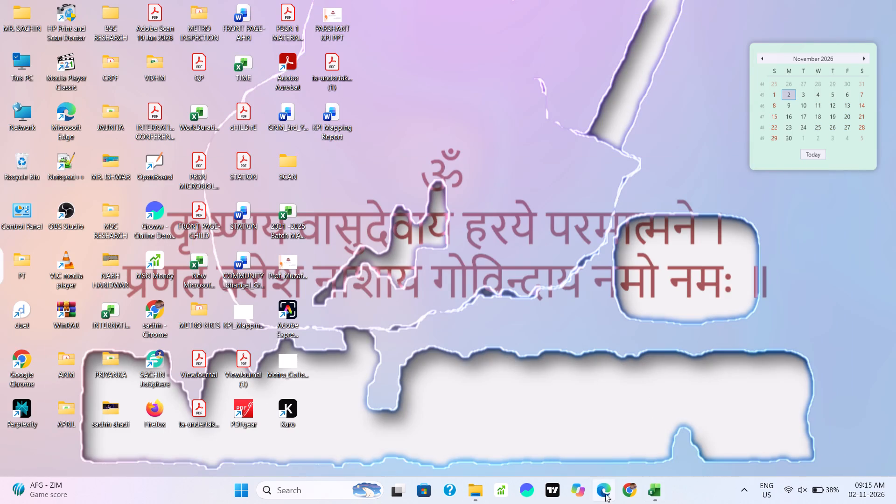
{"action": "left_click", "coordinate": [295, 488]}
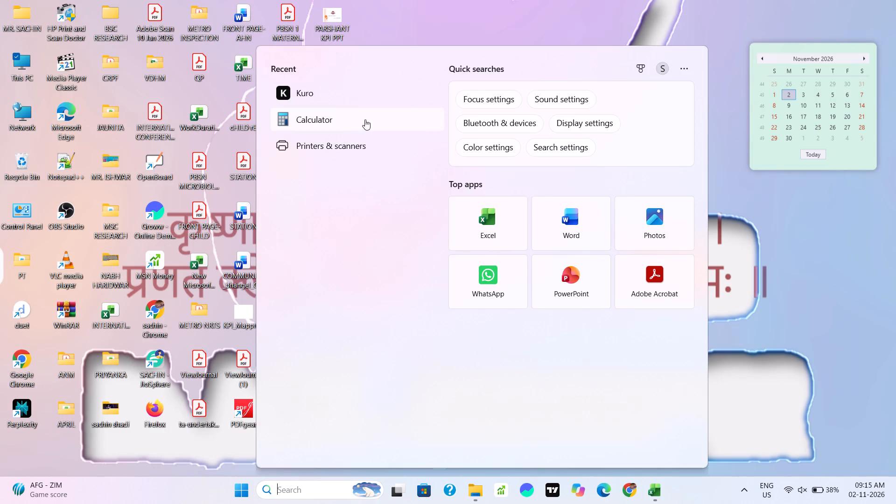
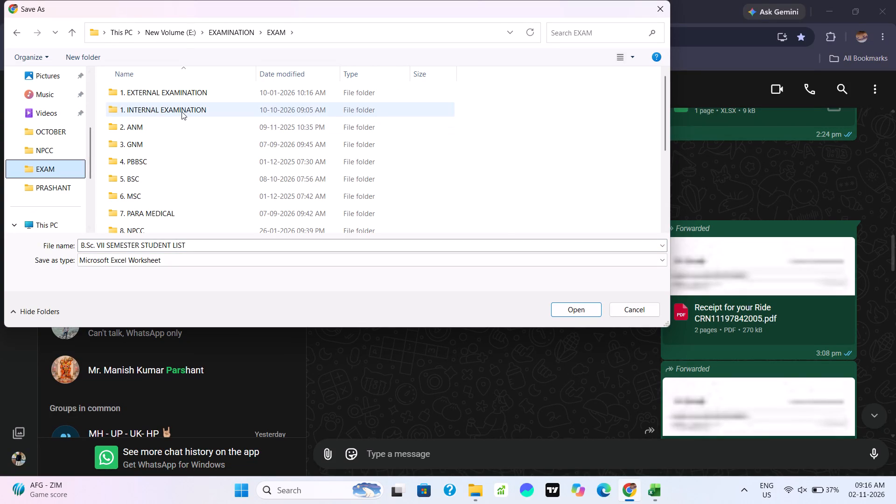
Create a folder named NOVEMBER inside the 2026 - 2027 folder of 1. INTERNAL EXAMINATION.
{"action": "double_click", "coordinate": [163, 144]}
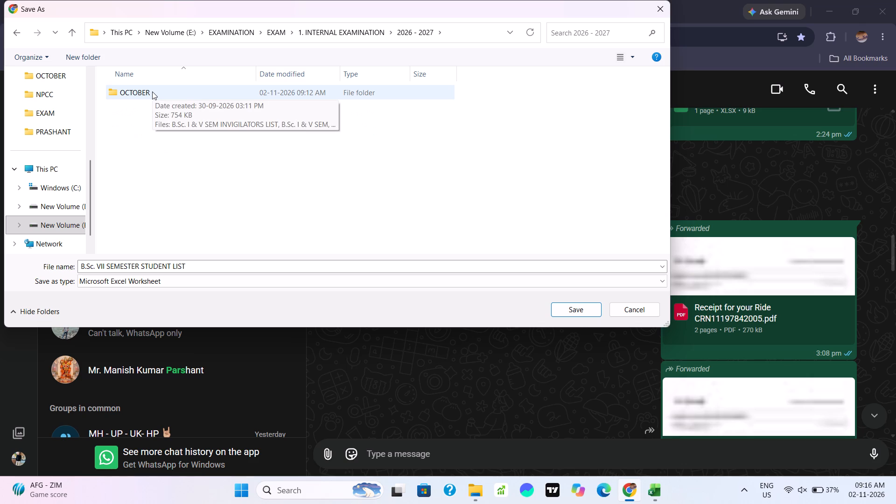
{"action": "left_click", "coordinate": [78, 57]}
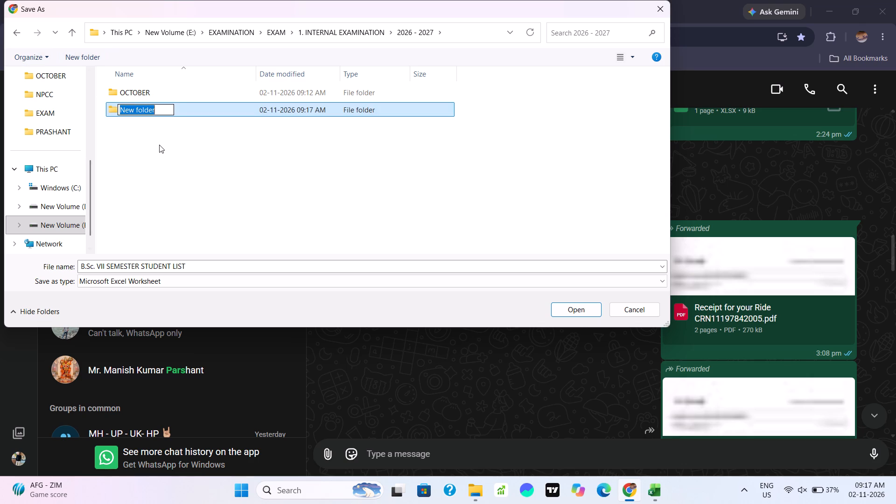
{"action": "type", "text": "nove"}
{"action": "key", "text": "BackSpace"}
{"action": "key", "text": "BackSpace"}
{"action": "key", "text": "BackSpace"}
{"action": "key", "text": "BackSpace"}
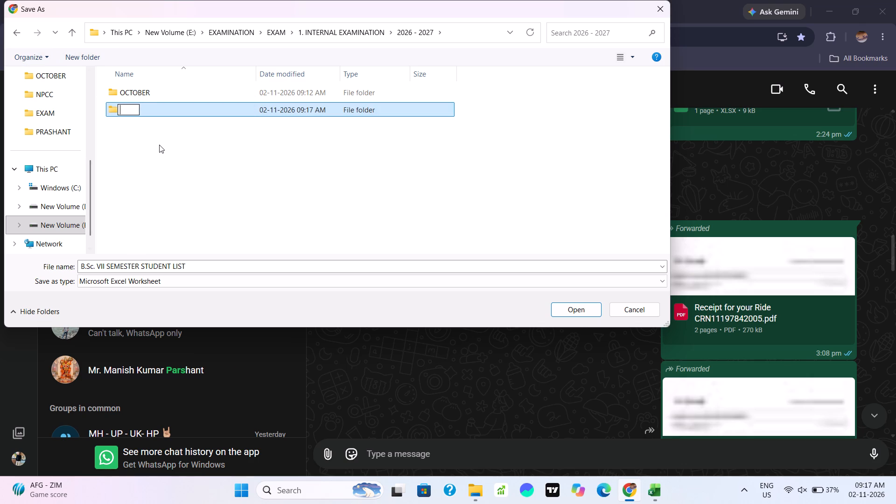
{"action": "type", "text": "NOVEM"}
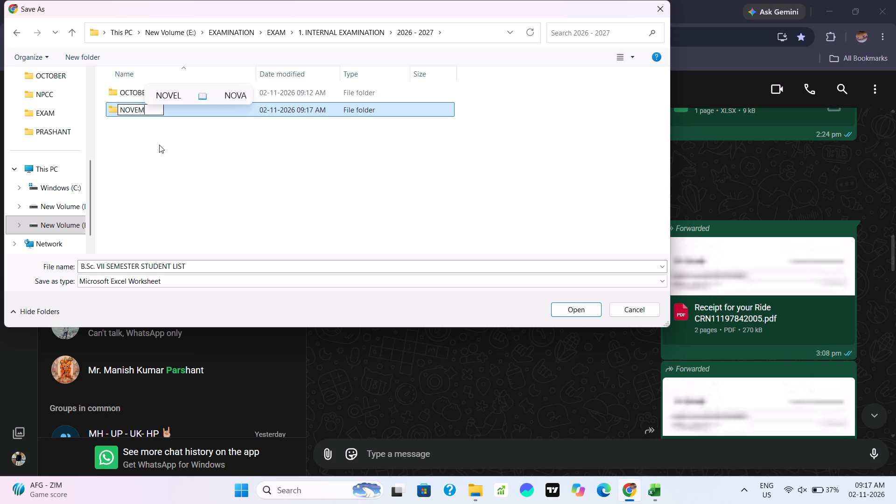
{"action": "left_click", "coordinate": [216, 96]}
{"action": "left_click", "coordinate": [160, 143]}
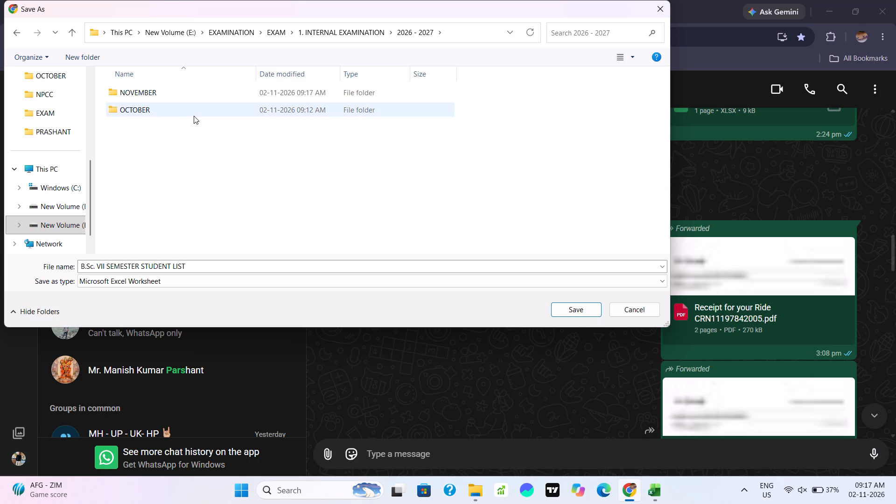
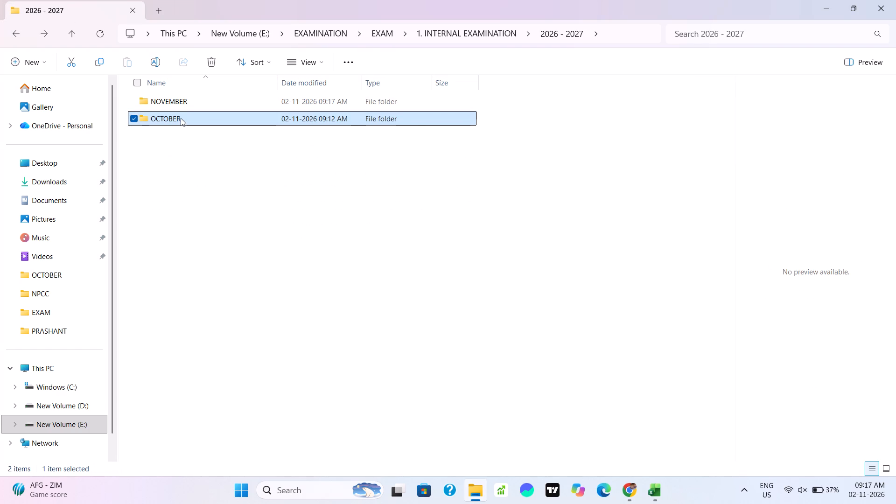
Open the new NOVEMBER folder inside the 2026 - 2027 internal examination folder.
{"action": "double_click", "coordinate": [181, 103]}
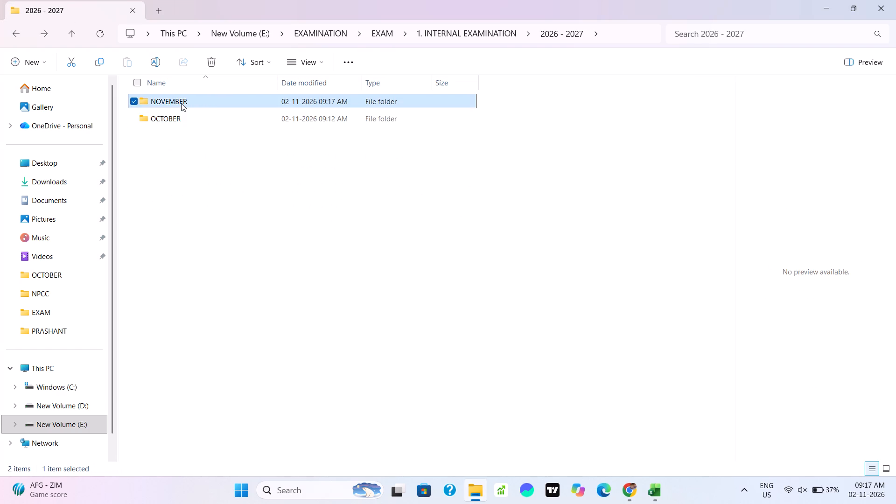
{"action": "double_click", "coordinate": [187, 98]}
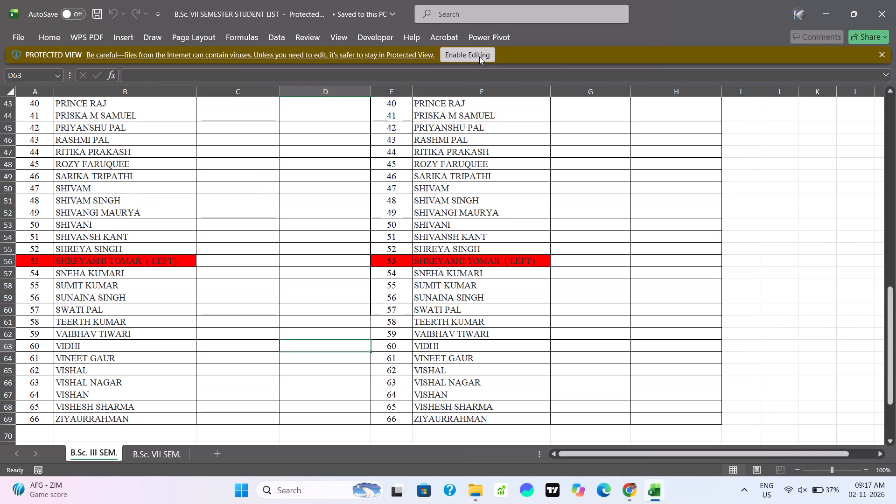
Enable editing in the protected B.Sc. VII SEMESTER STUDENT LIST workbook.
{"action": "left_click", "coordinate": [479, 56]}
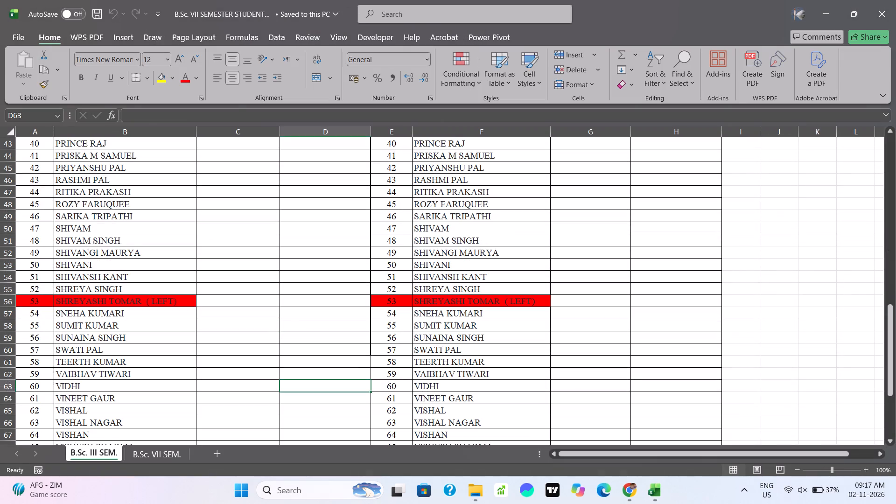
Look through the award and attendance lists on the B.Sc. III SEM. and B.Sc. VII SEM. sheets down to their signature blocks.
{"action": "scroll", "coordinate": [466, 322], "scroll_direction": "down", "scroll_amount": 4}
{"action": "scroll", "coordinate": [466, 322], "scroll_direction": "up", "scroll_amount": 3}
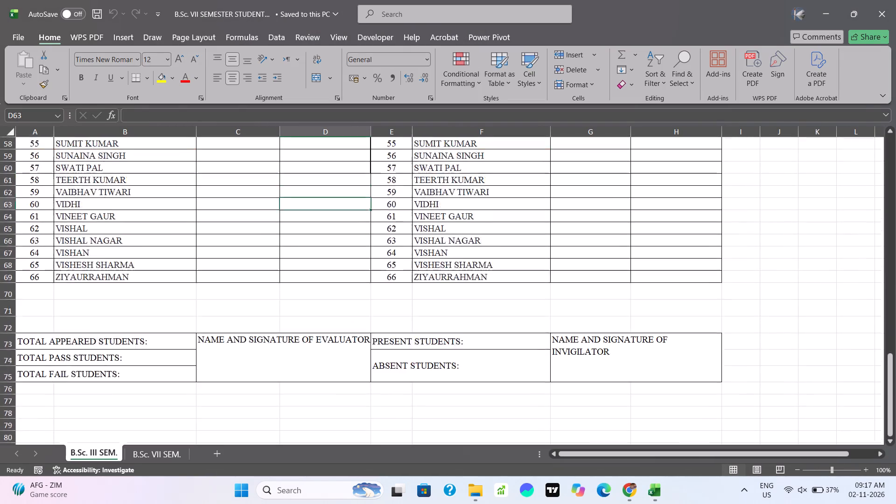
{"action": "scroll", "coordinate": [466, 322], "scroll_direction": "up", "scroll_amount": 1}
{"action": "left_click", "coordinate": [154, 454]}
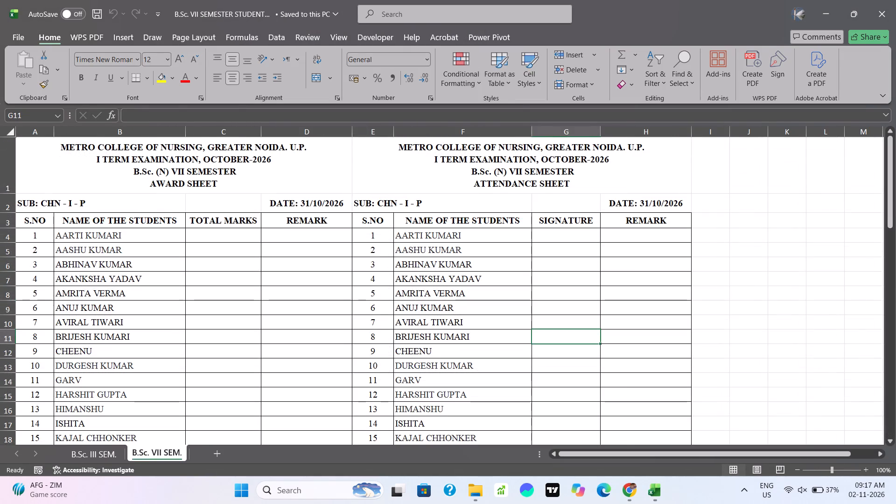
{"action": "scroll", "coordinate": [356, 351], "scroll_direction": "down", "scroll_amount": 7}
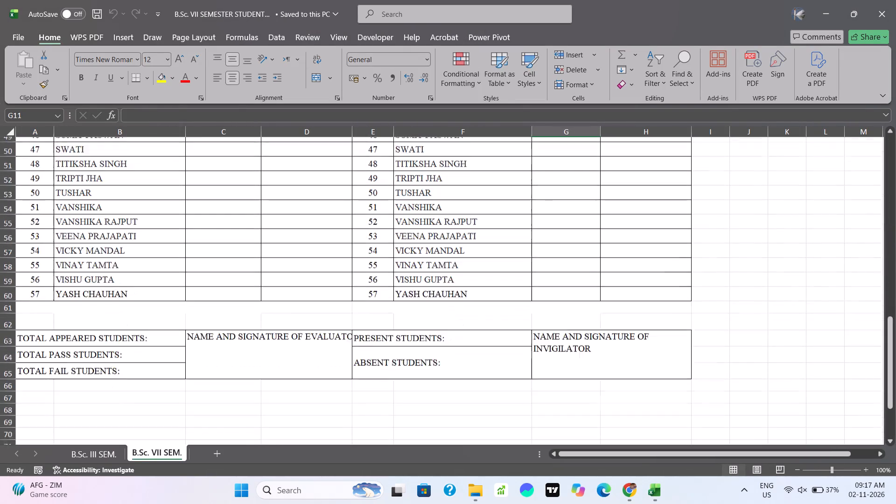
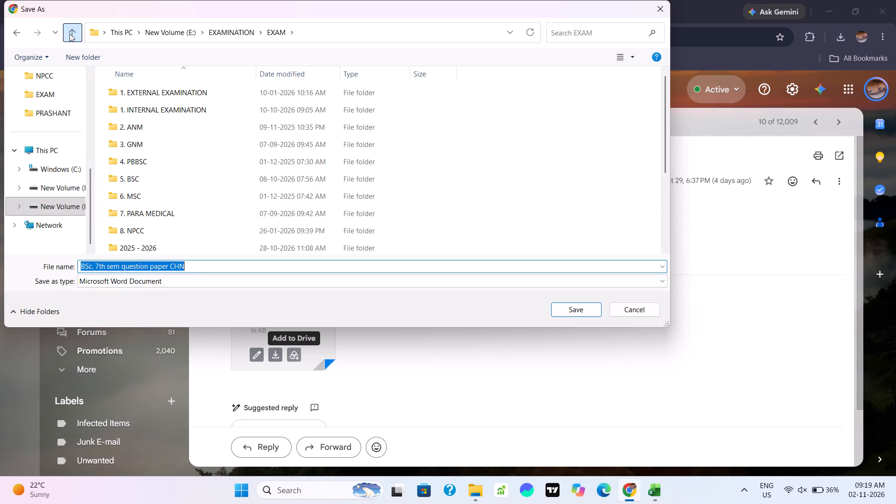
Go to the 2026-2027 folder inside 5. BSC as the save location for the BSc. 7th sem question paper CHN document.
{"action": "double_click", "coordinate": [154, 184]}
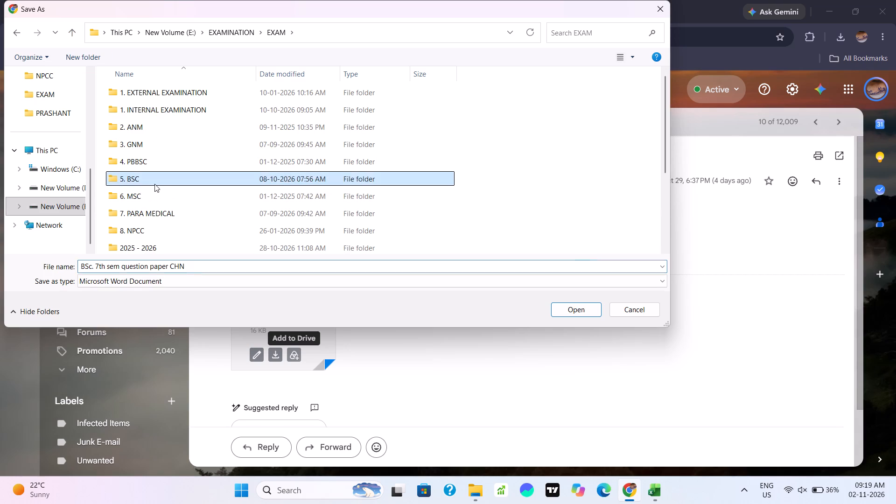
{"action": "double_click", "coordinate": [153, 128]}
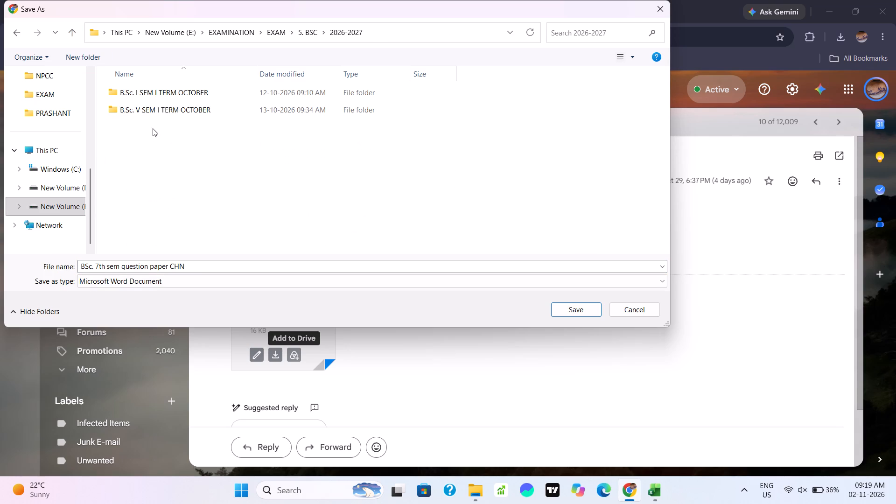
Create a new folder inside the 5. BSC 2026-2027 folder, with a name starting "B.Sc. VII SEM".
{"action": "left_click", "coordinate": [72, 58]}
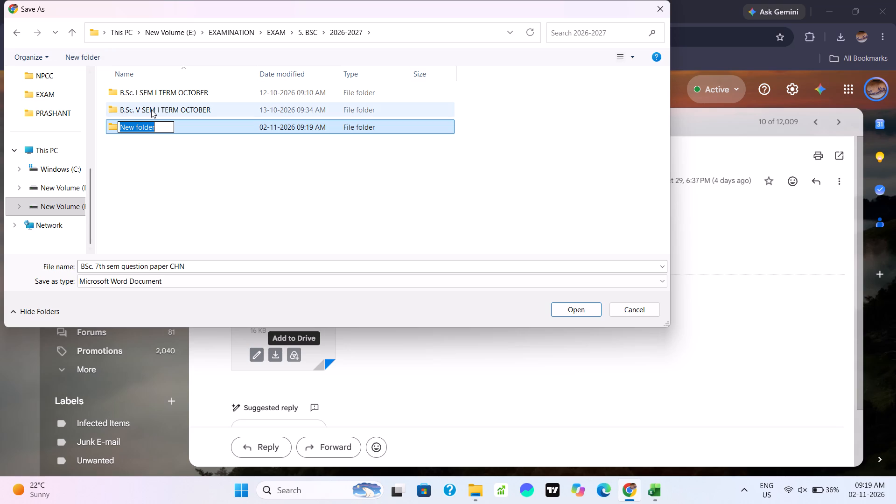
{"action": "key", "text": "BackSpace"}
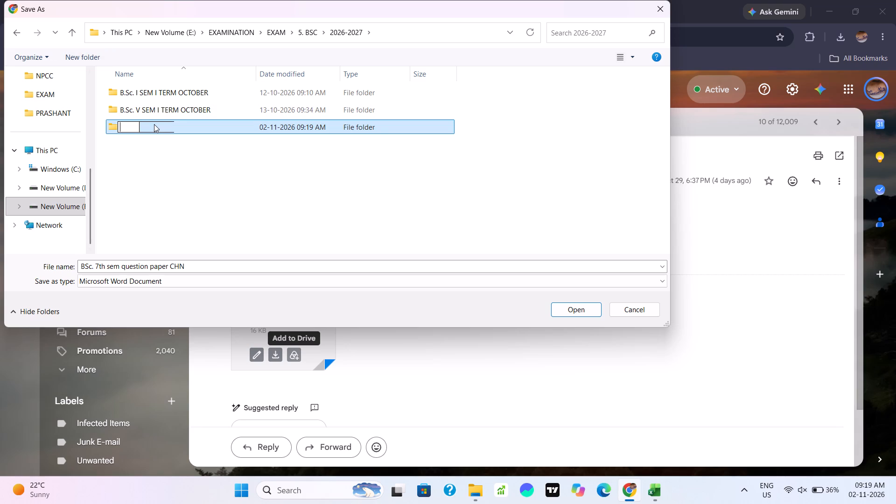
{"action": "type", "text": "B."}
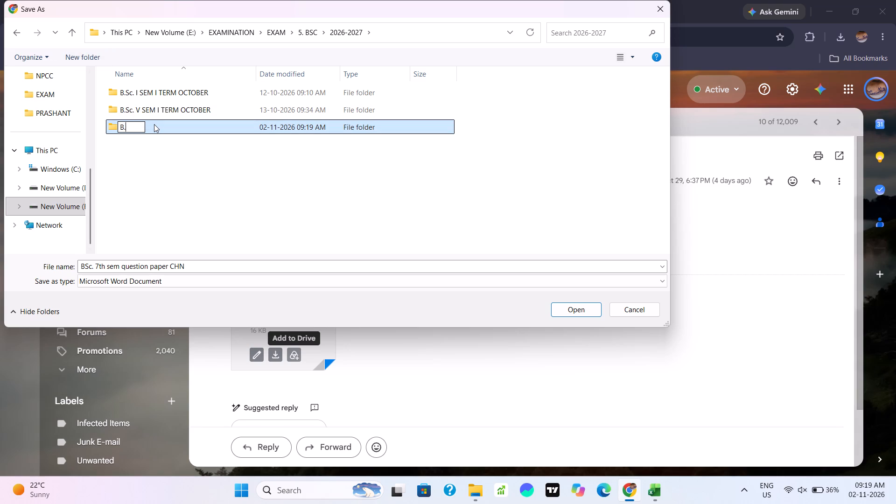
{"action": "type", "text": "Sc"}
{"action": "type", "text": ". VII"}
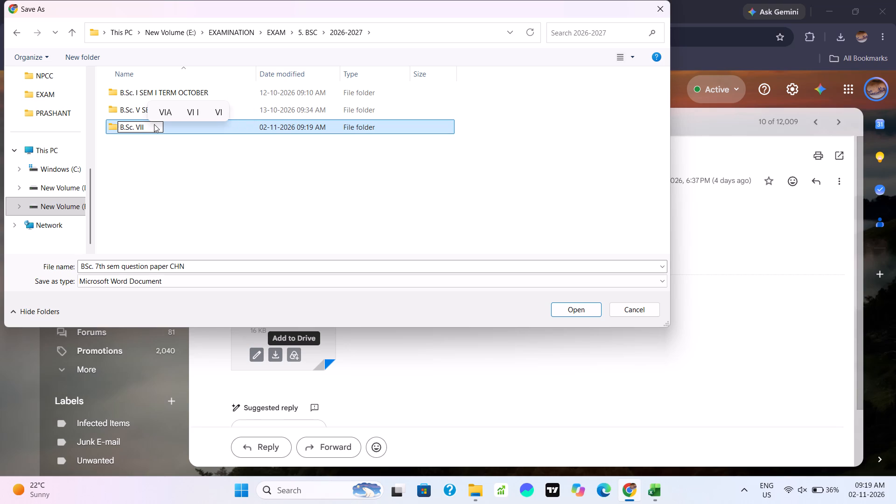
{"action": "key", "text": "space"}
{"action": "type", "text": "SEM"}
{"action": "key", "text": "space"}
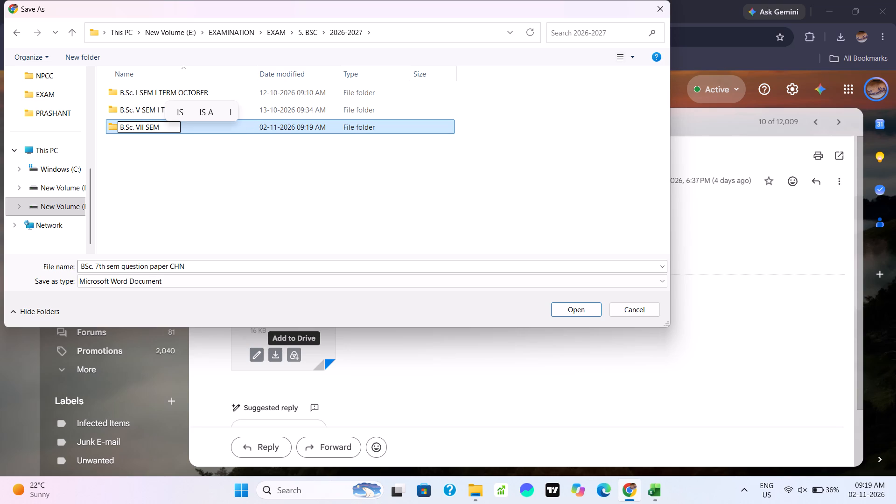
Complete the new folder's name as "B.Sc. VII SEM I TERM NOVEMBER".
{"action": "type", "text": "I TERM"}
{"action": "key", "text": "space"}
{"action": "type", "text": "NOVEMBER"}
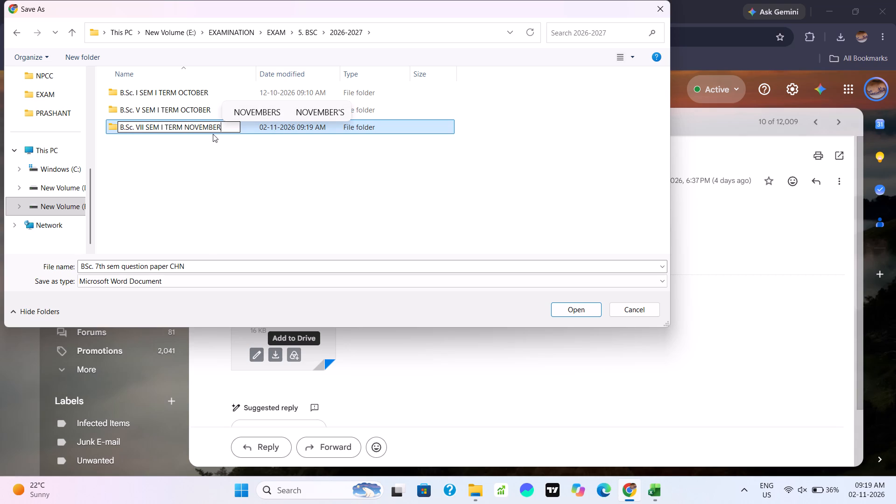
{"action": "left_click", "coordinate": [204, 146]}
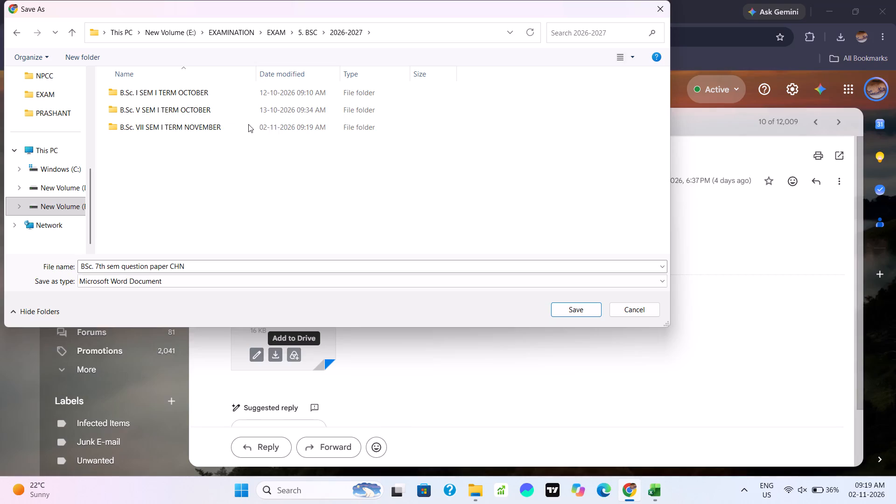
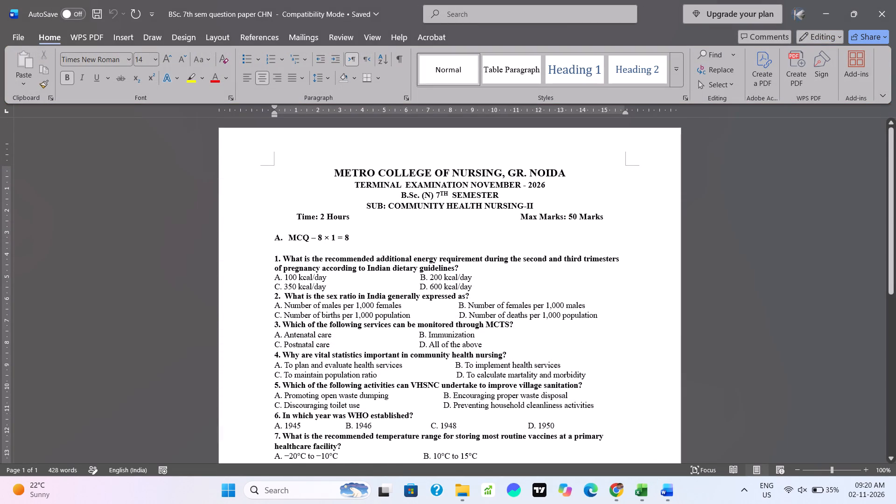
Open the page footer of the B.Sc. 7th semester CHN question paper for editing and start inserting a page number.
{"action": "scroll", "coordinate": [594, 251], "scroll_direction": "down", "scroll_amount": 6}
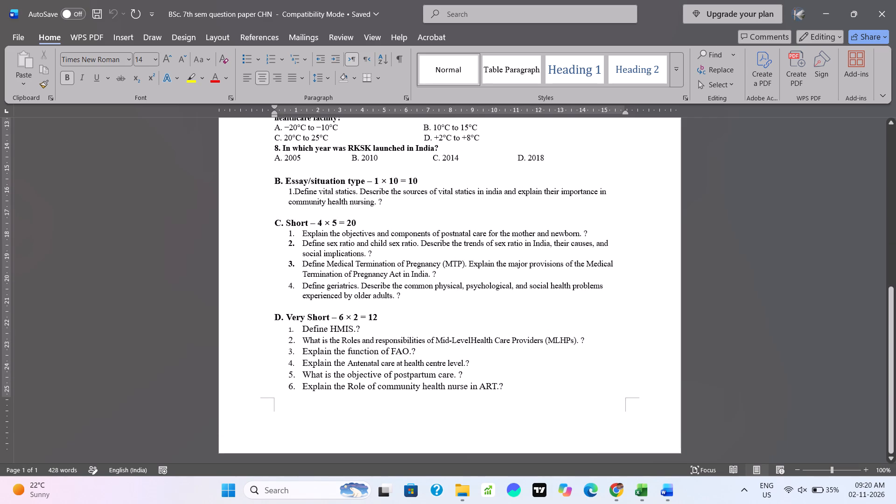
{"action": "double_click", "coordinate": [432, 423]}
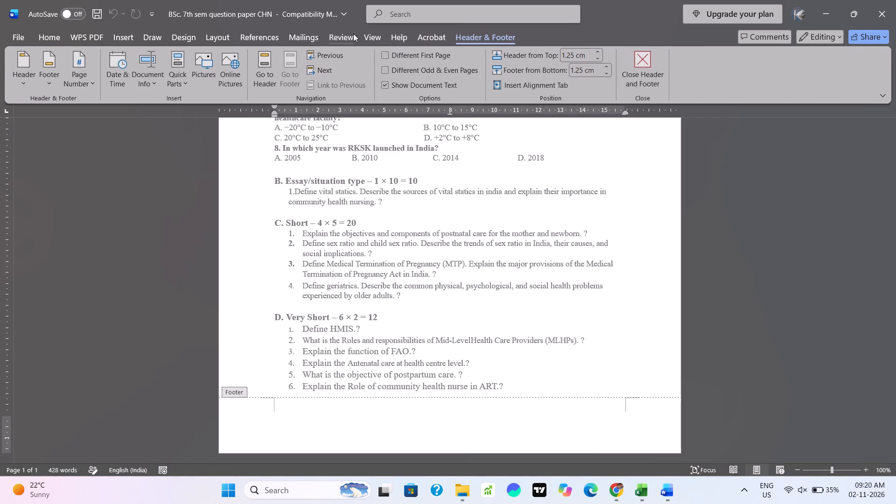
{"action": "left_click", "coordinate": [84, 82]}
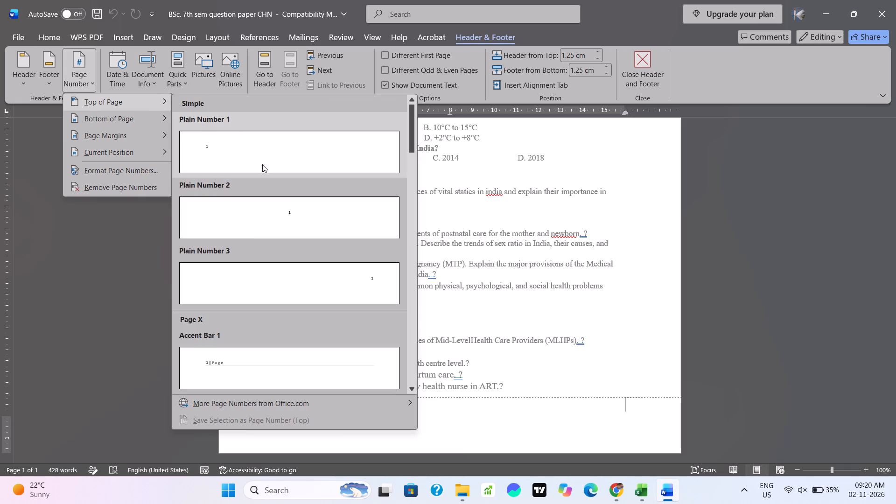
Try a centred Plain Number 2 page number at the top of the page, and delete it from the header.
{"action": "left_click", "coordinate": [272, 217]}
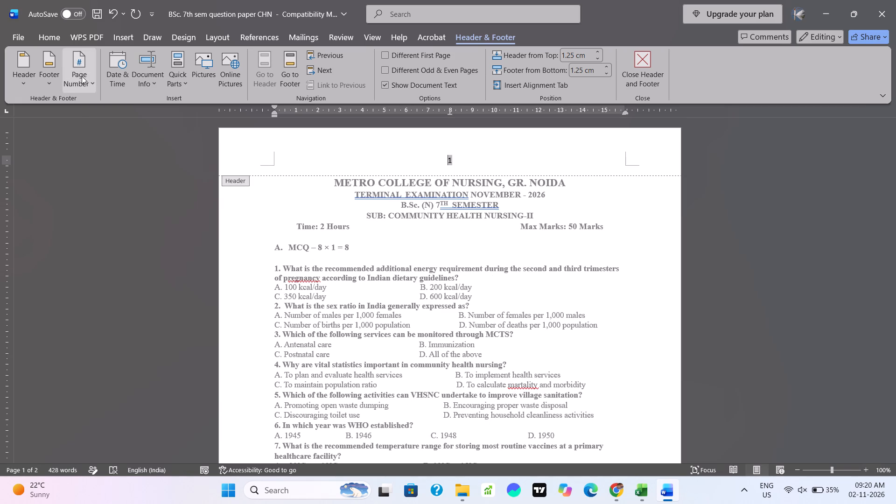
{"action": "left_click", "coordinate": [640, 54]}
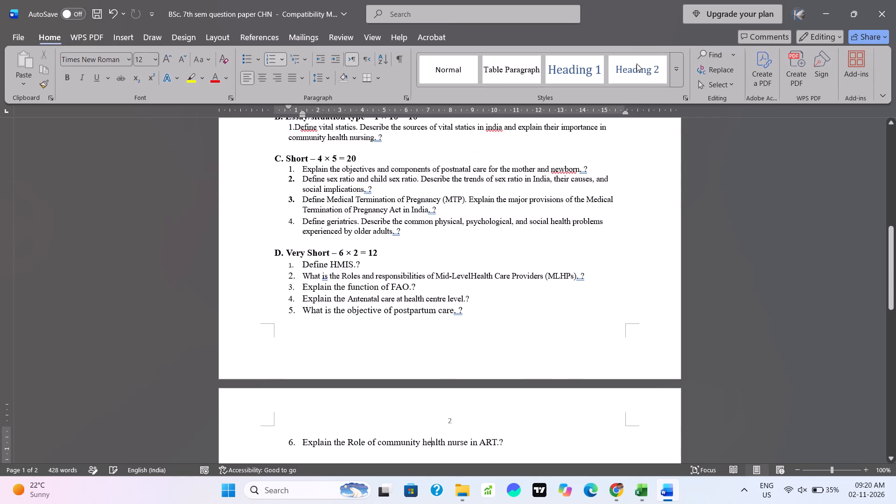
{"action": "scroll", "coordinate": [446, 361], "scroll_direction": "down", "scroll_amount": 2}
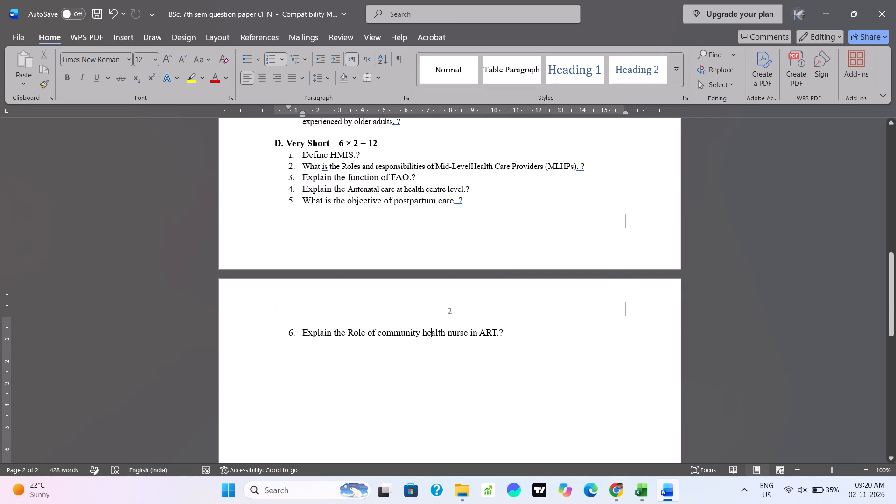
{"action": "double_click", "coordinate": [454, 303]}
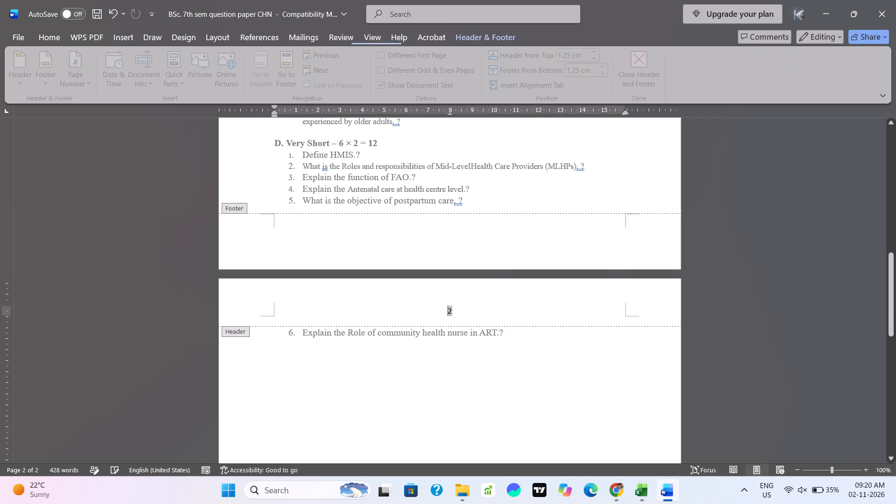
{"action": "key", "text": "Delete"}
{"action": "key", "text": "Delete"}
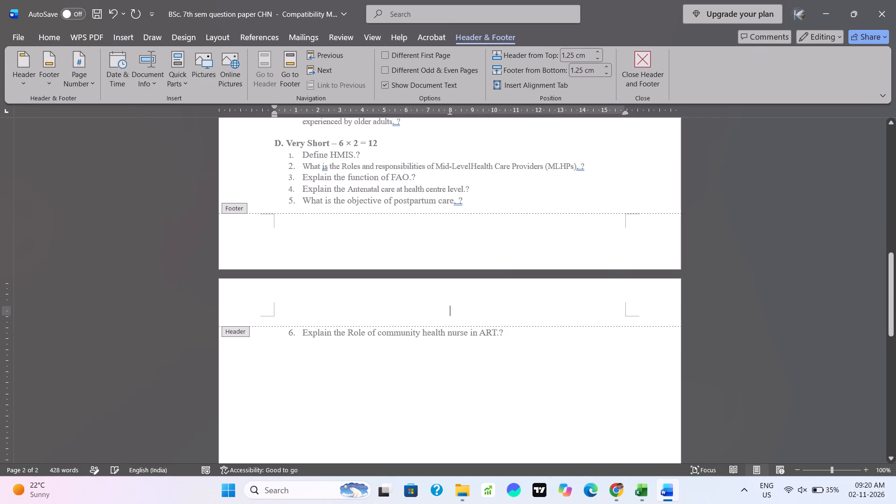
Insert a centred Plain Number 2 page number at the bottom of the page.
{"action": "left_click", "coordinate": [451, 228]}
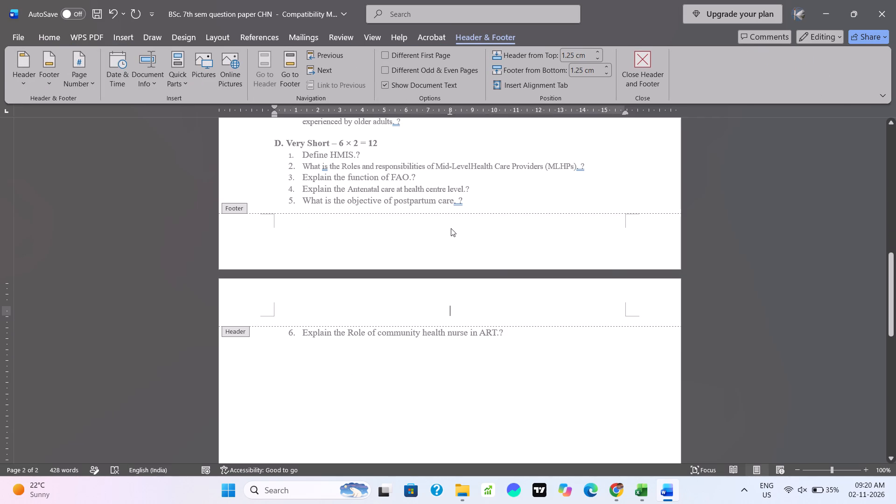
{"action": "left_click_drag", "start_coordinate": [450, 217], "coordinate": [450, 222]}
{"action": "double_click", "coordinate": [450, 222]}
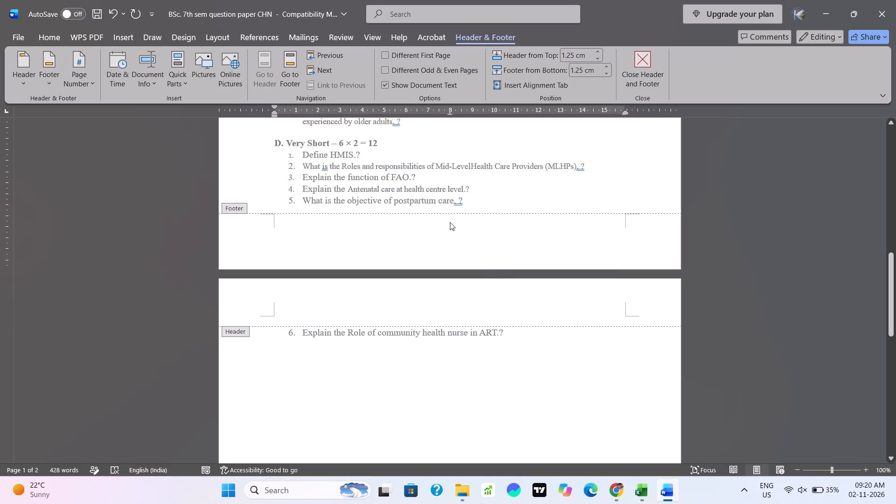
{"action": "double_click", "coordinate": [449, 232]}
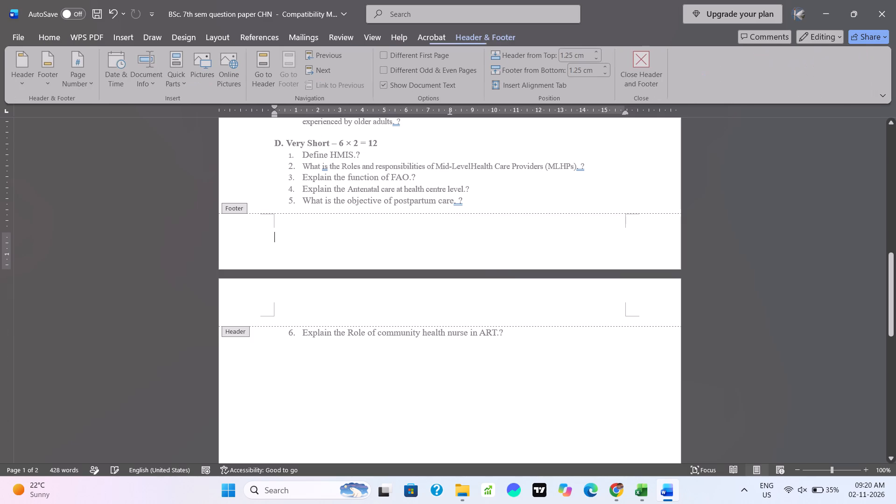
{"action": "left_click", "coordinate": [80, 80]}
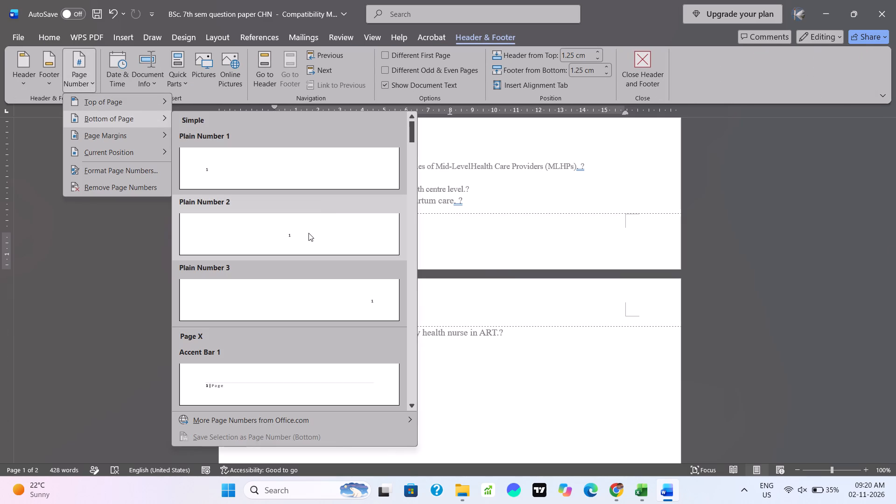
{"action": "left_click", "coordinate": [308, 233]}
Add "/1" after the page number in the footer.
{"action": "key", "text": "Right"}
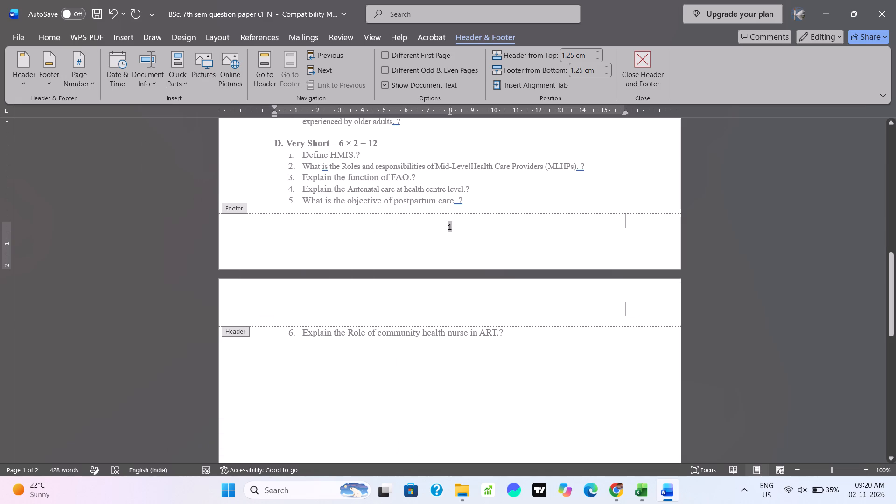
{"action": "type", "text": "/1"}
{"action": "key", "text": "BackSpace"}
{"action": "key", "text": "BackSpace"}
{"action": "key", "text": "Right"}
{"action": "key", "text": "Right"}
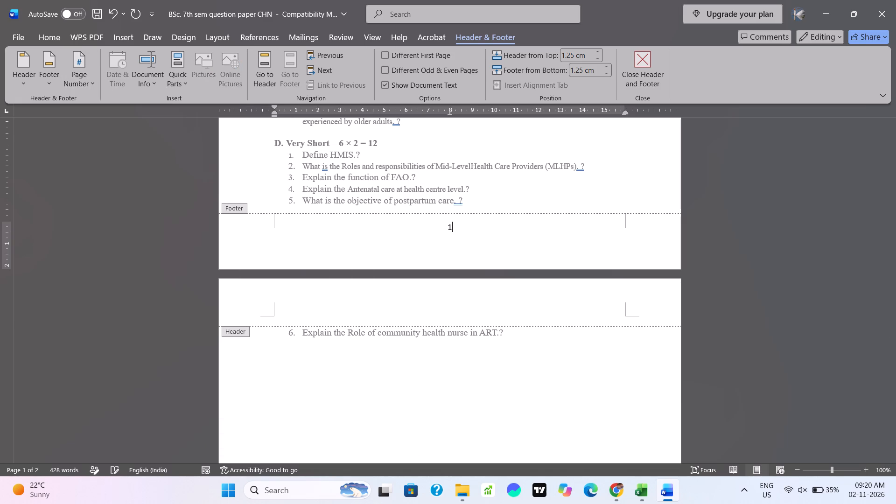
{"action": "key", "text": "slash"}
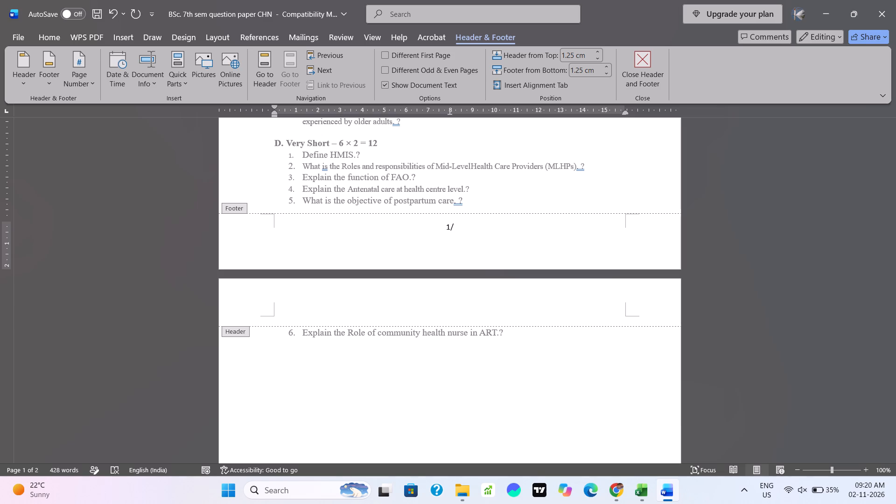
{"action": "key", "text": "1"}
{"action": "left_click", "coordinate": [472, 402]}
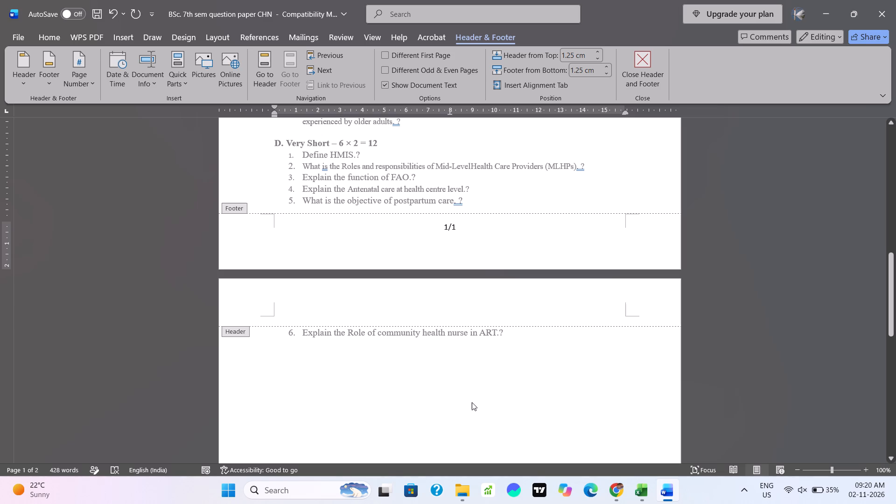
Lower the footer to 0.24 cm from the bottom of the page and return to the body text.
{"action": "scroll", "coordinate": [420, 260], "scroll_direction": "up", "scroll_amount": 2}
{"action": "double_click", "coordinate": [414, 310]}
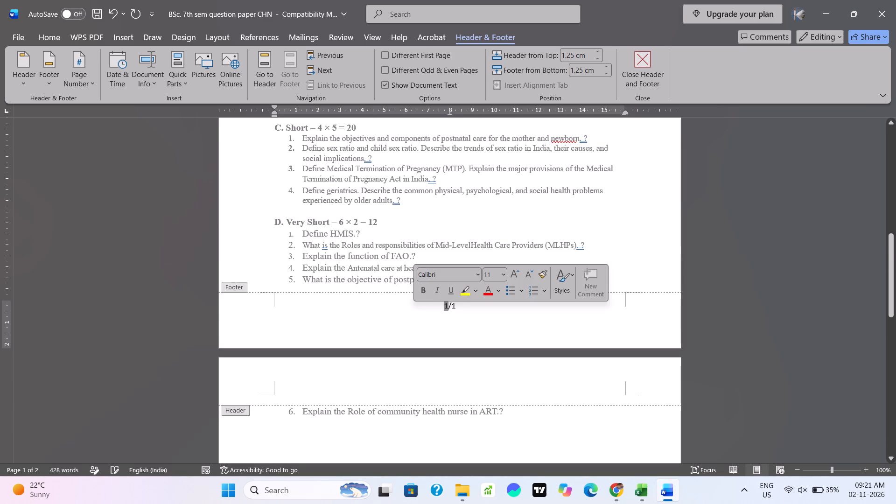
{"action": "left_click", "coordinate": [414, 310]}
{"action": "double_click", "coordinate": [414, 310]}
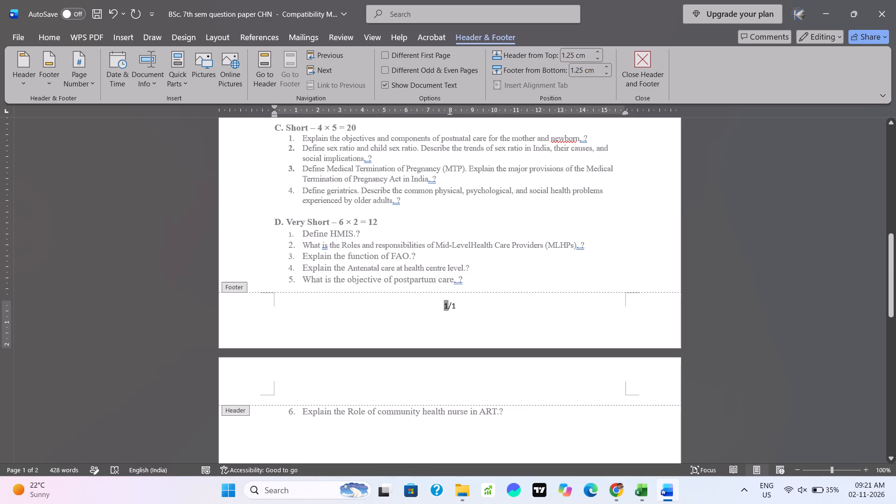
{"action": "left_click_drag", "start_coordinate": [8, 300], "coordinate": [5, 318]}
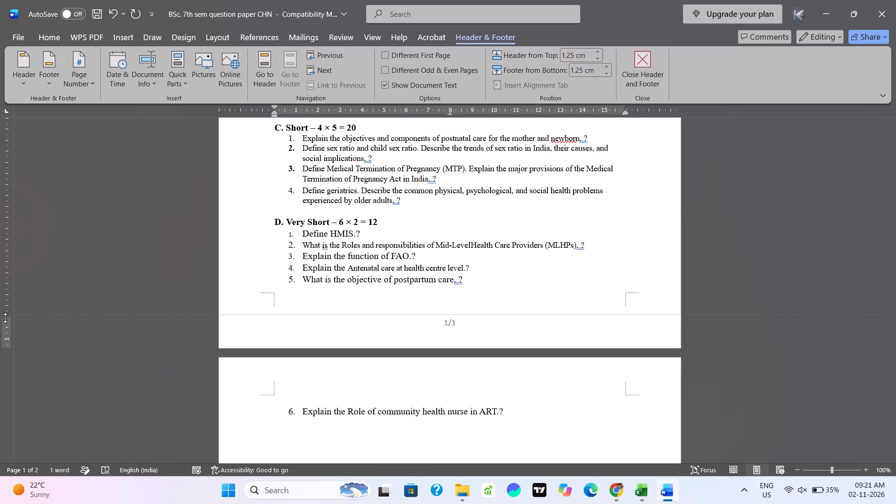
{"action": "left_click_drag", "start_coordinate": [5, 318], "coordinate": [6, 323]}
{"action": "double_click", "coordinate": [509, 268]}
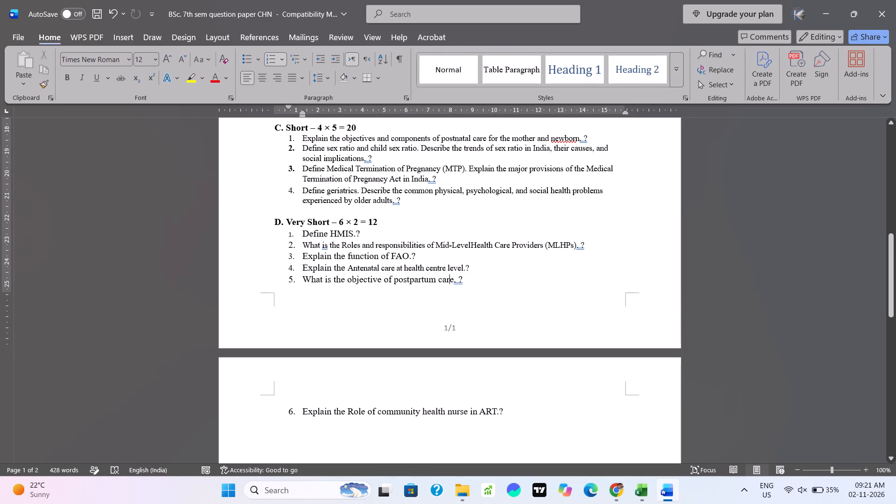
{"action": "left_click", "coordinate": [509, 268]}
Reduce the bottom page margin so that question 6 of section D fits on the first page.
{"action": "left_click_drag", "start_coordinate": [7, 294], "coordinate": [2, 310]}
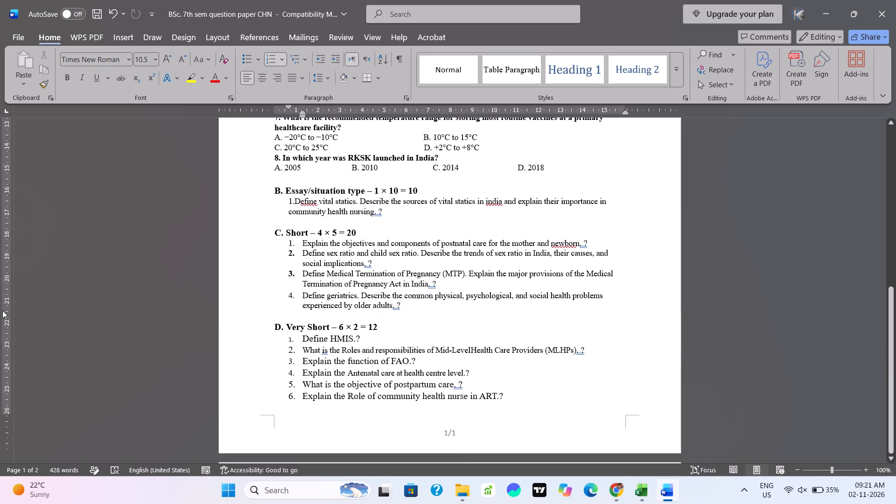
{"action": "scroll", "coordinate": [447, 374], "scroll_direction": "down", "scroll_amount": 2}
{"action": "scroll", "coordinate": [447, 374], "scroll_direction": "up", "scroll_amount": 4}
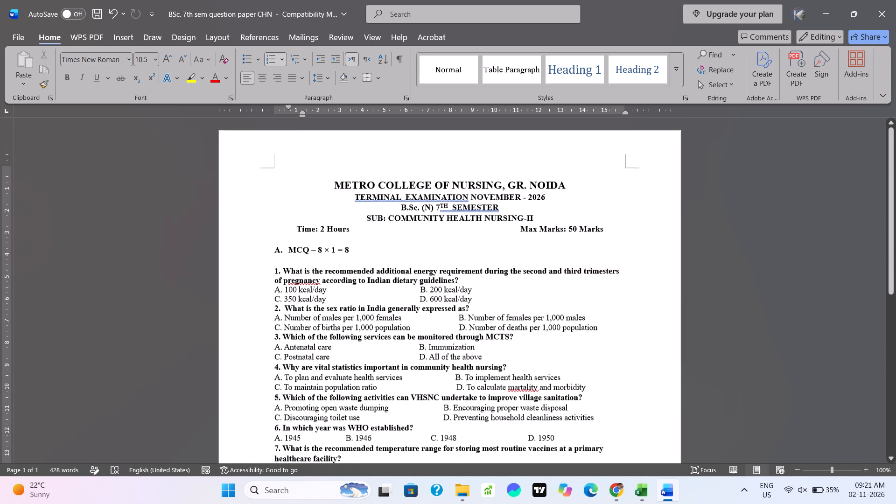
Show the formatting marks and delete the extra empty paragraph from the header, returning to the body text.
{"action": "left_click", "coordinate": [430, 165]}
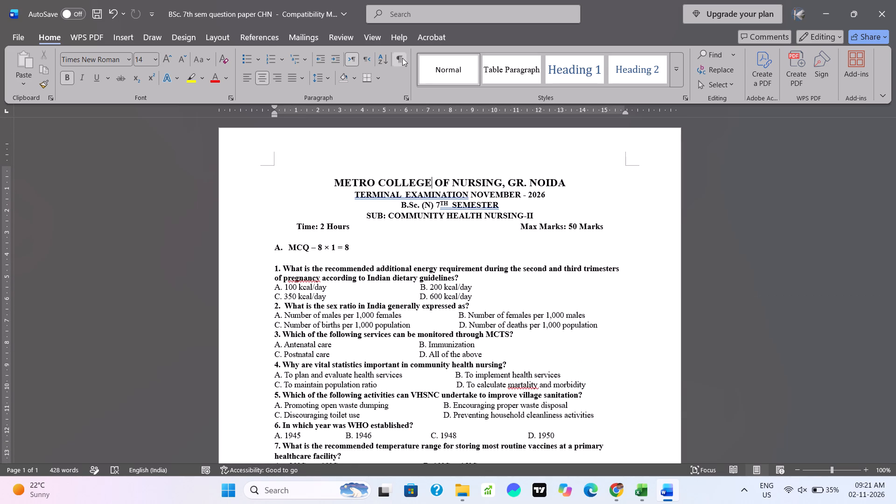
{"action": "left_click", "coordinate": [402, 55]}
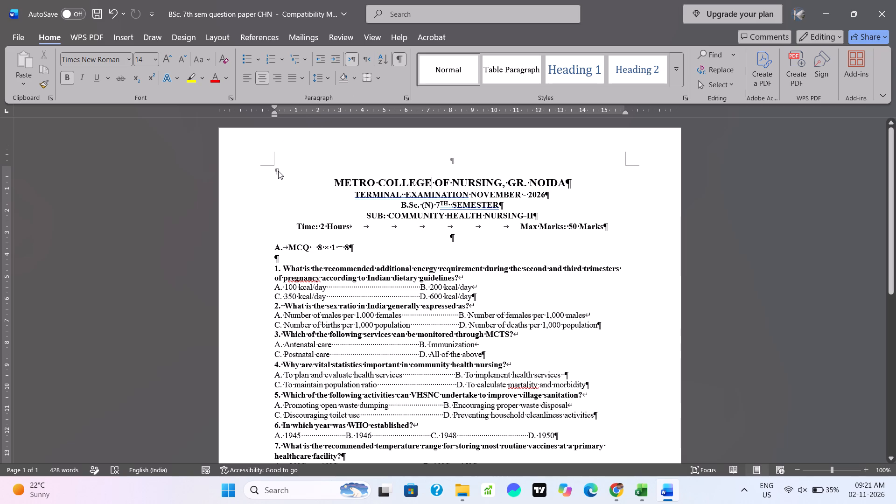
{"action": "left_click", "coordinate": [278, 172]}
{"action": "key", "text": "Up"}
{"action": "key", "text": "Up"}
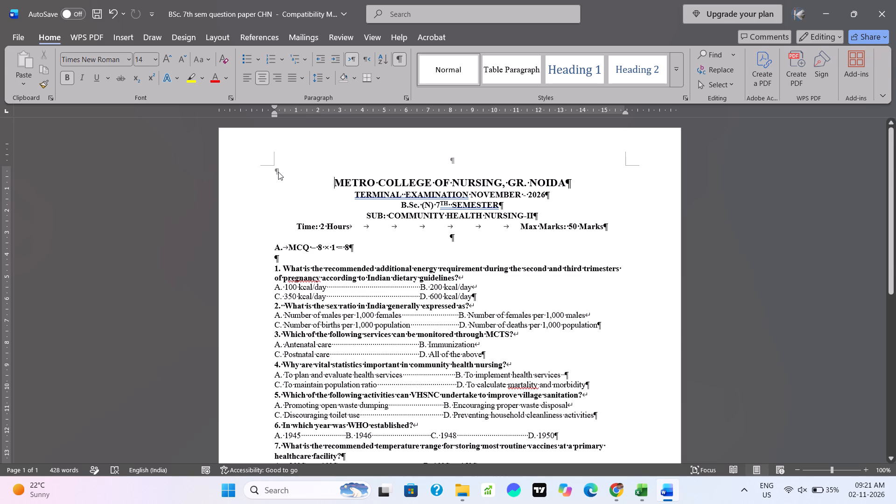
{"action": "key", "text": "Up"}
{"action": "double_click", "coordinate": [279, 172]}
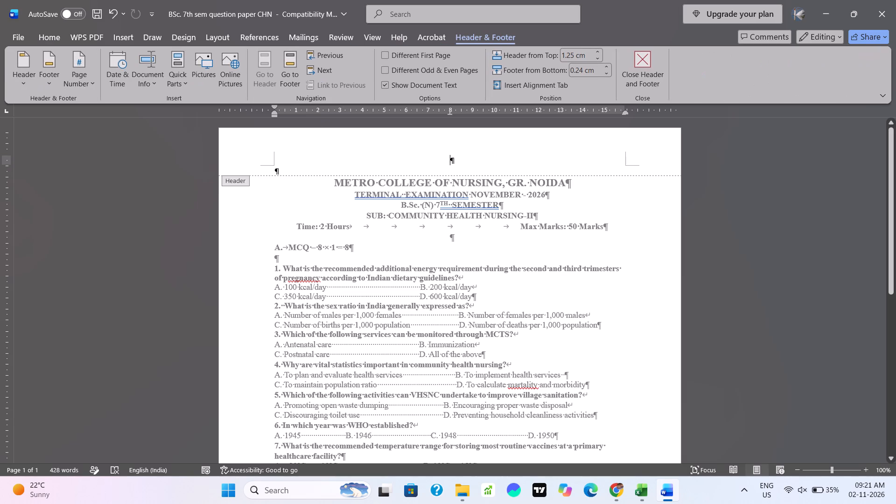
{"action": "key", "text": "Down"}
{"action": "key", "text": "BackSpace"}
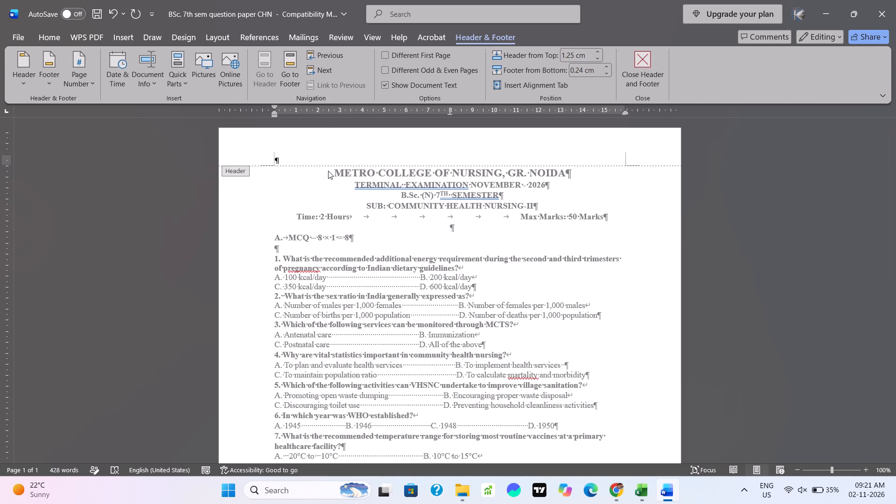
{"action": "key", "text": "Delete"}
{"action": "double_click", "coordinate": [394, 225]}
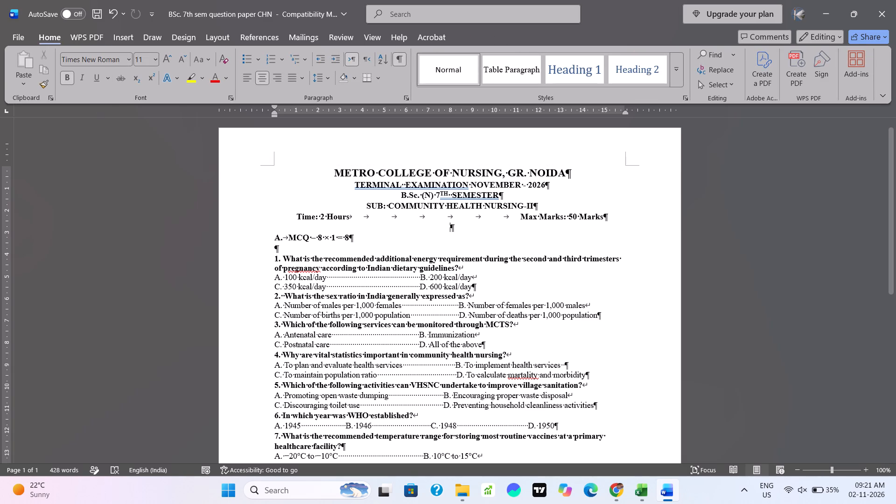
Insert "I" and a space before TERMINAL EXAMINATION in the question paper's heading.
{"action": "left_click", "coordinate": [366, 172]}
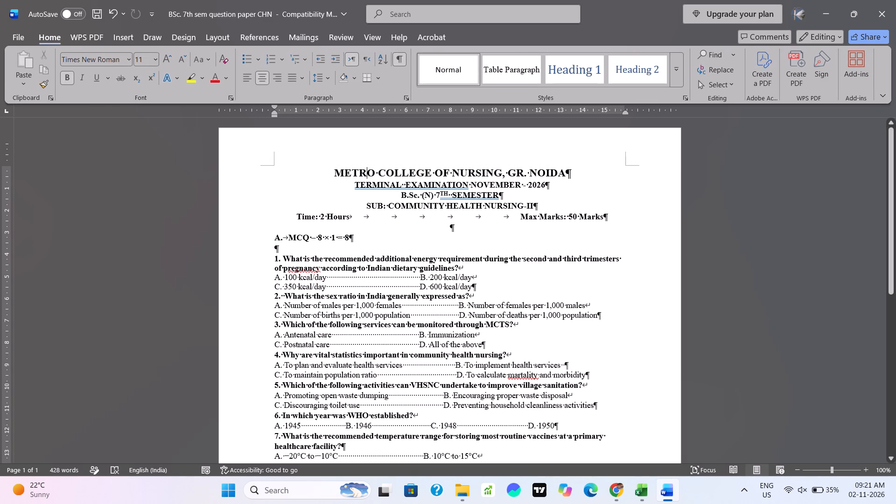
{"action": "left_click_drag", "start_coordinate": [578, 176], "coordinate": [335, 176]}
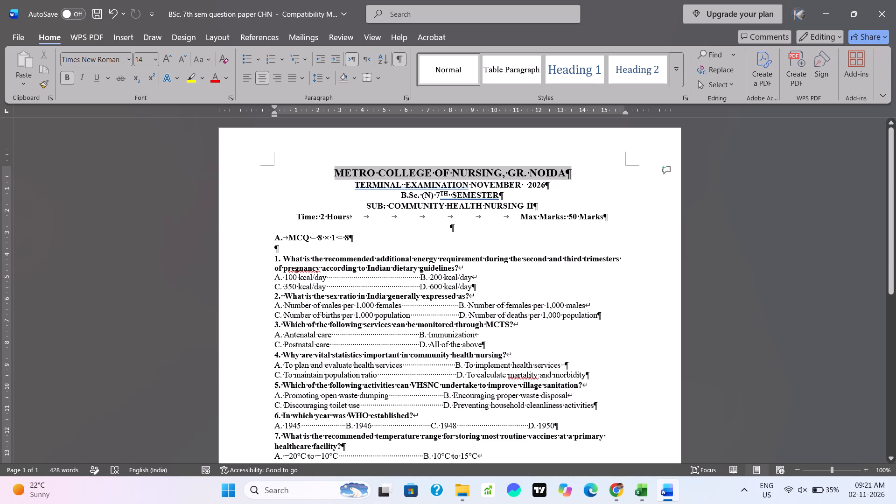
{"action": "left_click_drag", "start_coordinate": [335, 176], "coordinate": [325, 176]}
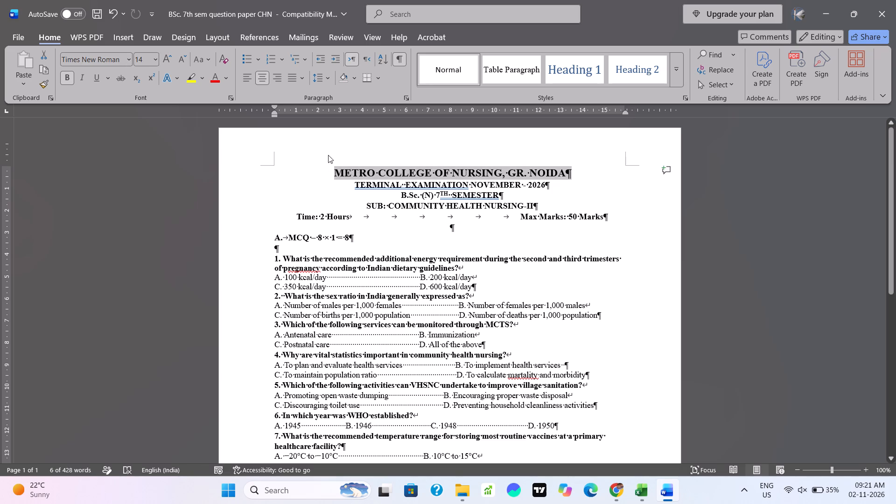
{"action": "left_click", "coordinate": [346, 189]}
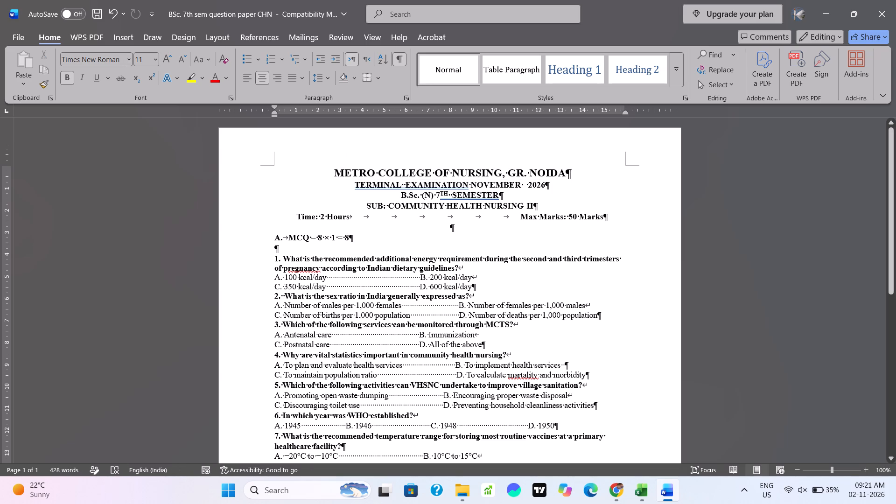
{"action": "type", "text": "I"}
{"action": "key", "text": "space"}
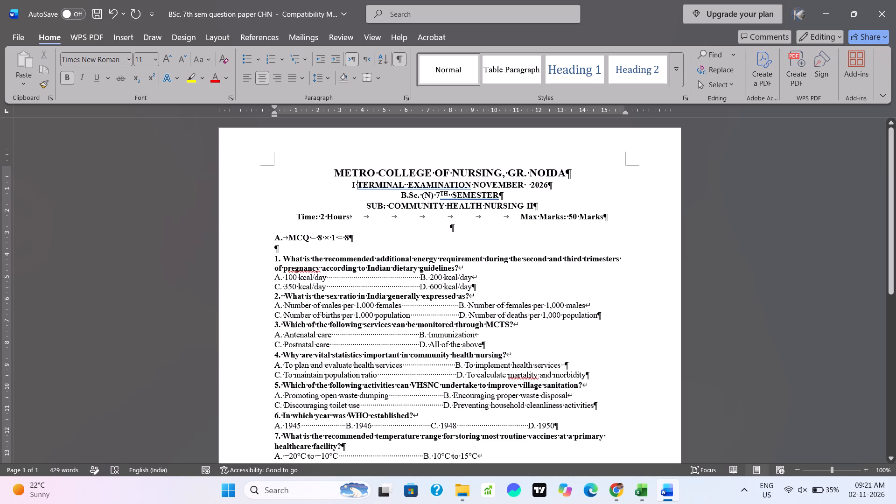
{"action": "left_click", "coordinate": [449, 196]}
Set the question paper's heading block, from the college name through the Time and Max Marks line, to font size 12.
{"action": "left_click_drag", "start_coordinate": [616, 220], "coordinate": [343, 179]}
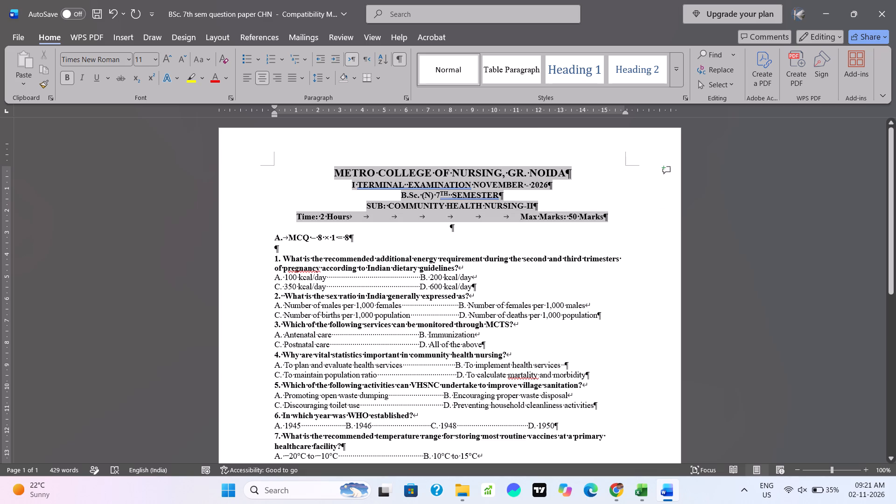
{"action": "left_click_drag", "start_coordinate": [343, 179], "coordinate": [338, 179]}
{"action": "left_click", "coordinate": [140, 57]}
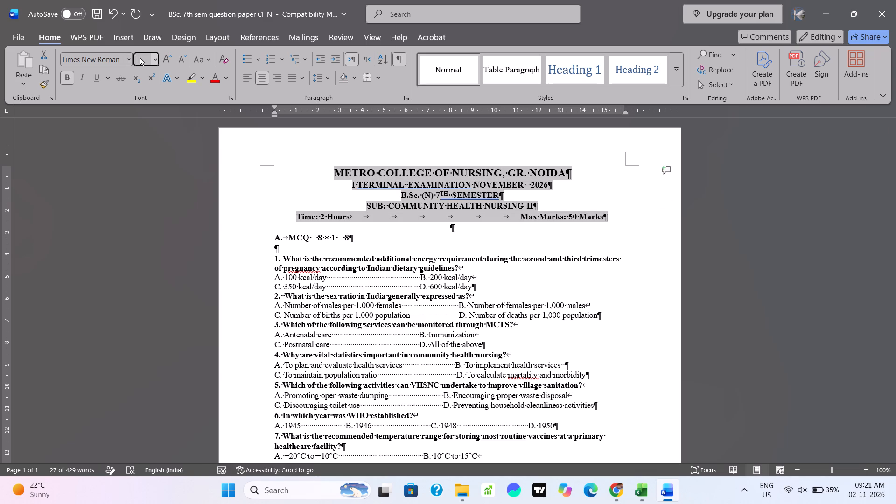
{"action": "type", "text": "12"}
{"action": "key", "text": "Return"}
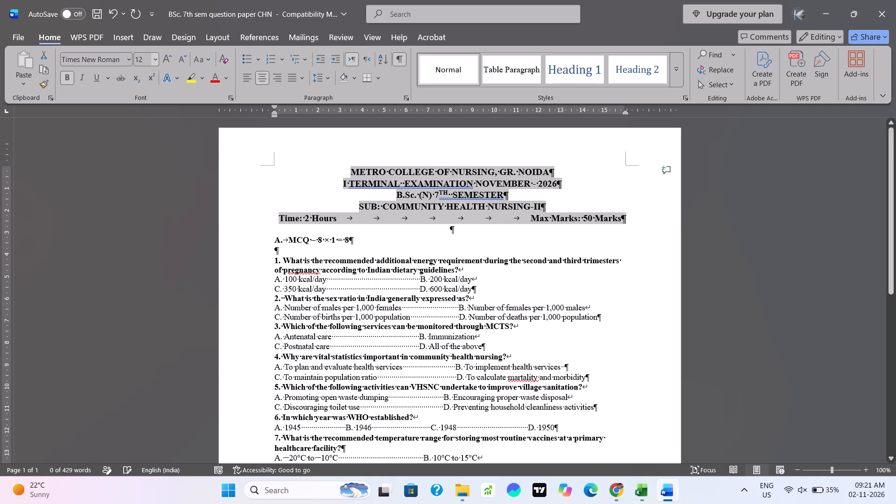
{"action": "left_click", "coordinate": [404, 237]}
{"action": "left_click", "coordinate": [399, 263]}
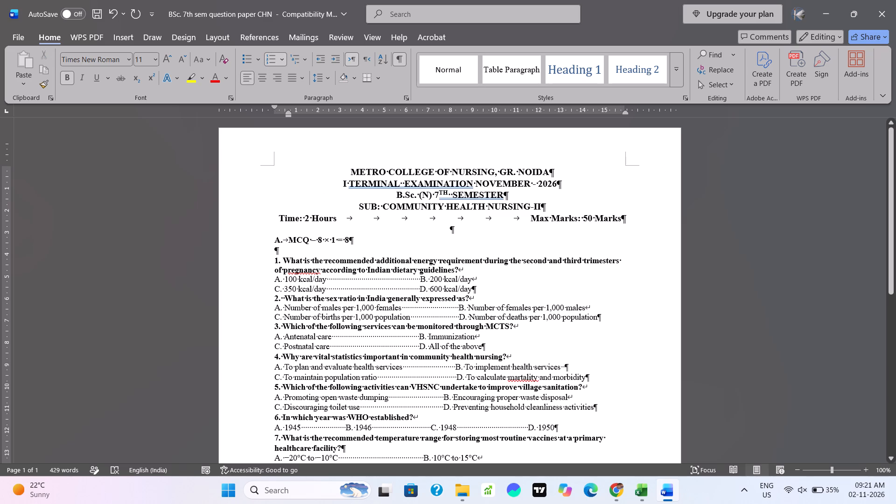
Delete the empty paragraph between the Time and Max Marks line and the section A MCQ heading.
{"action": "scroll", "coordinate": [399, 263], "scroll_direction": "down", "scroll_amount": 4}
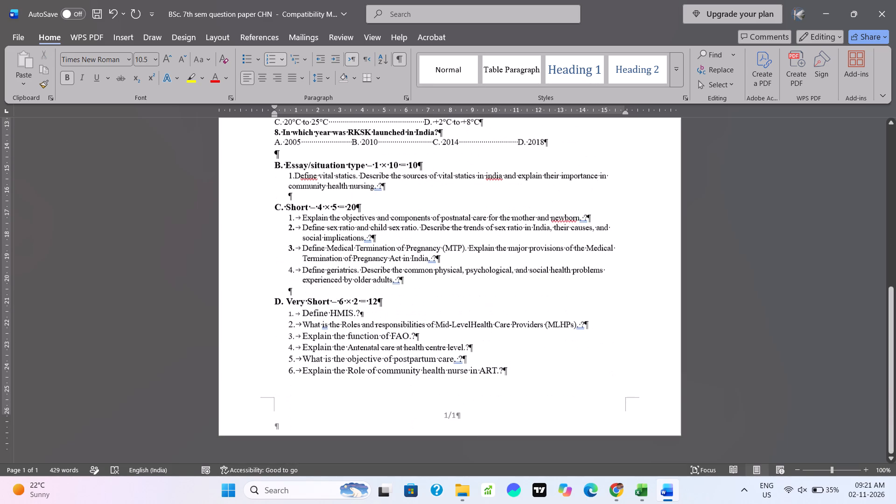
{"action": "scroll", "coordinate": [399, 263], "scroll_direction": "down", "scroll_amount": 1}
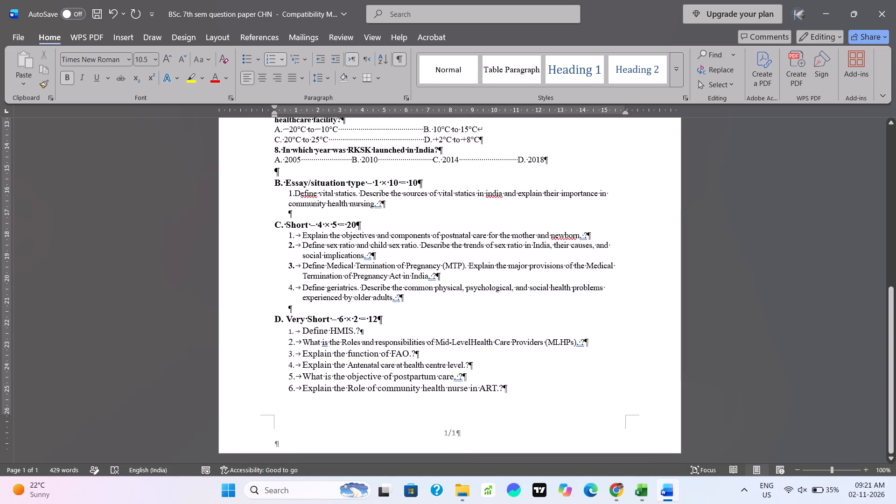
{"action": "scroll", "coordinate": [399, 263], "scroll_direction": "up", "scroll_amount": 3}
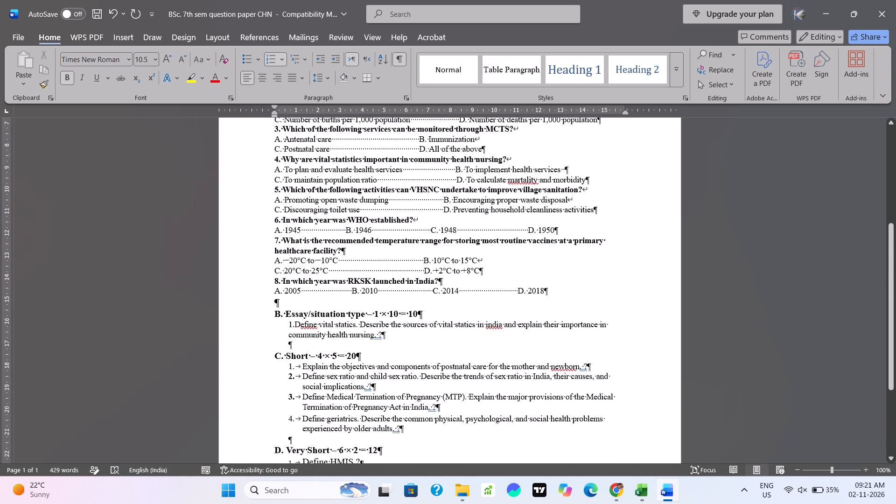
{"action": "scroll", "coordinate": [399, 263], "scroll_direction": "up", "scroll_amount": 5}
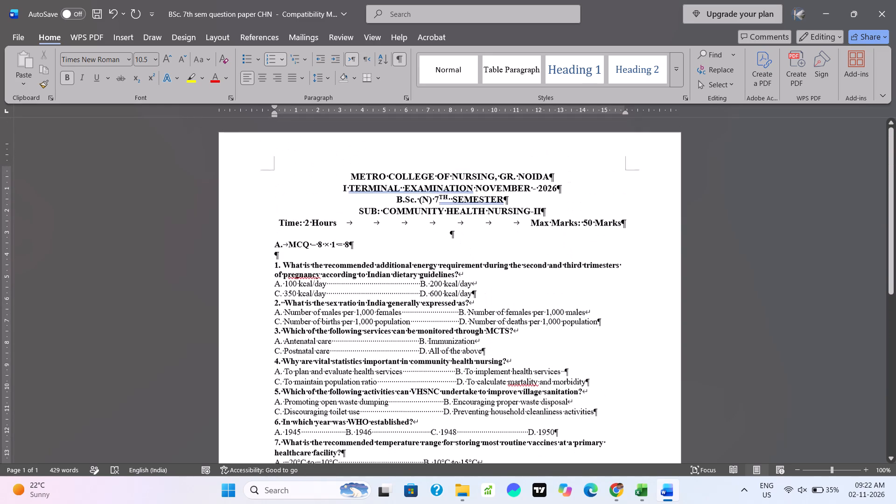
{"action": "scroll", "coordinate": [399, 263], "scroll_direction": "up", "scroll_amount": 1}
{"action": "left_click", "coordinate": [452, 229]}
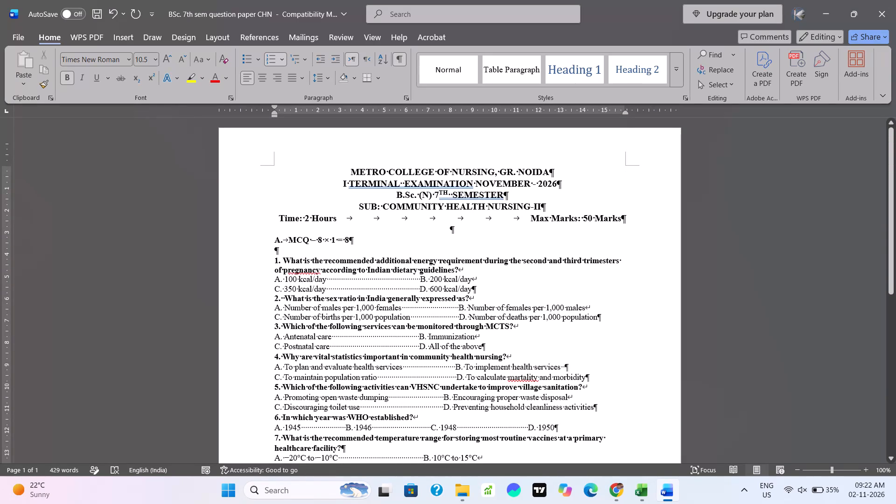
{"action": "key", "text": "Delete"}
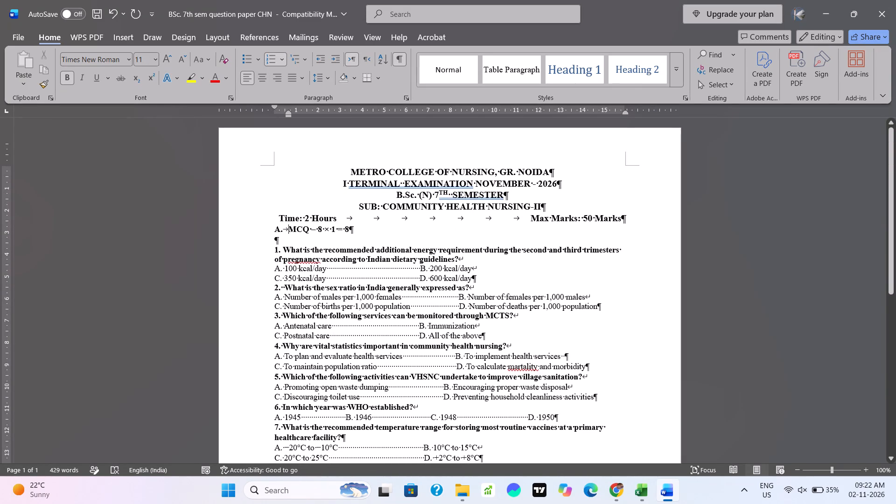
Set all question text from the section A MCQ heading through question 6 of section D to font size 11.
{"action": "scroll", "coordinate": [433, 238], "scroll_direction": "down", "scroll_amount": 5}
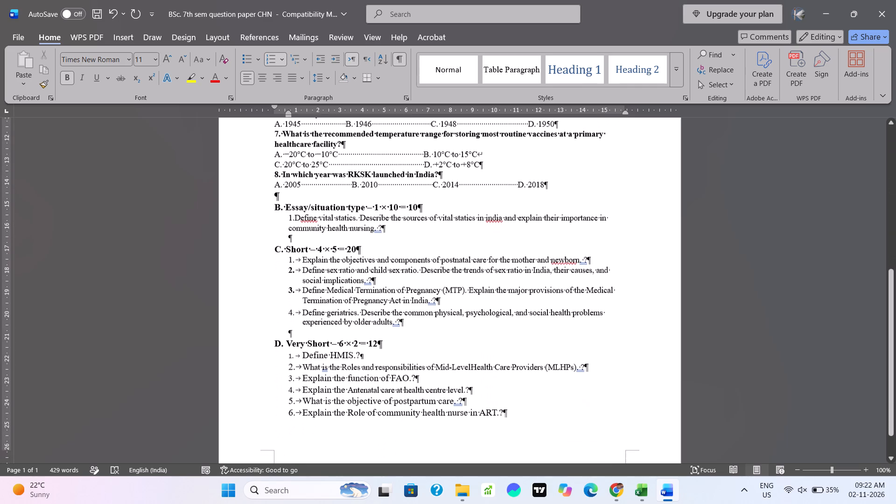
{"action": "scroll", "coordinate": [433, 238], "scroll_direction": "down", "scroll_amount": 1}
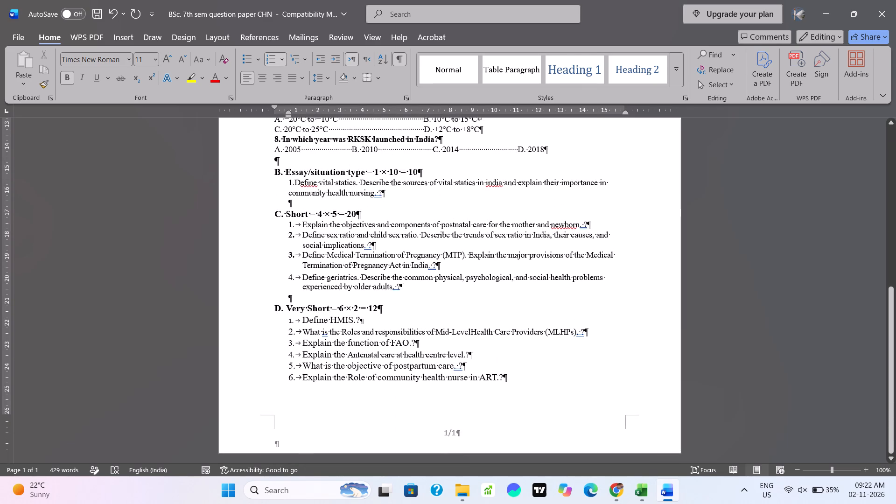
{"action": "scroll", "coordinate": [506, 290], "scroll_direction": "up", "scroll_amount": 6}
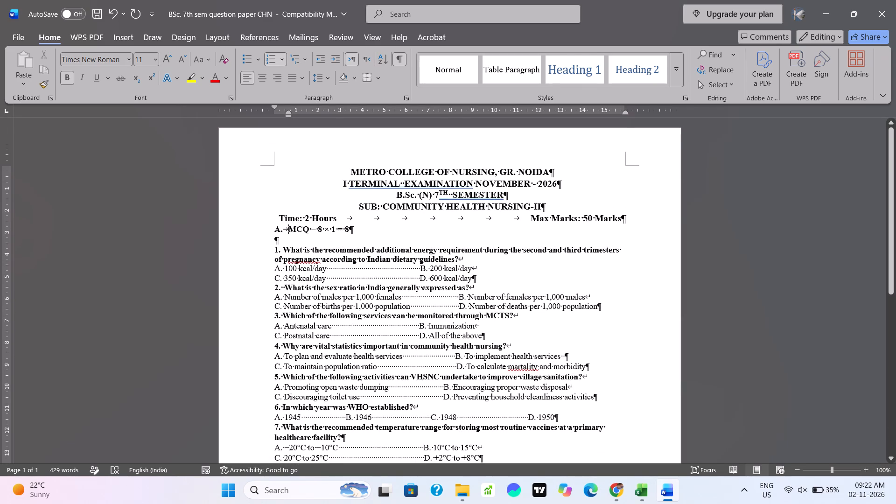
{"action": "left_click", "coordinate": [452, 288]}
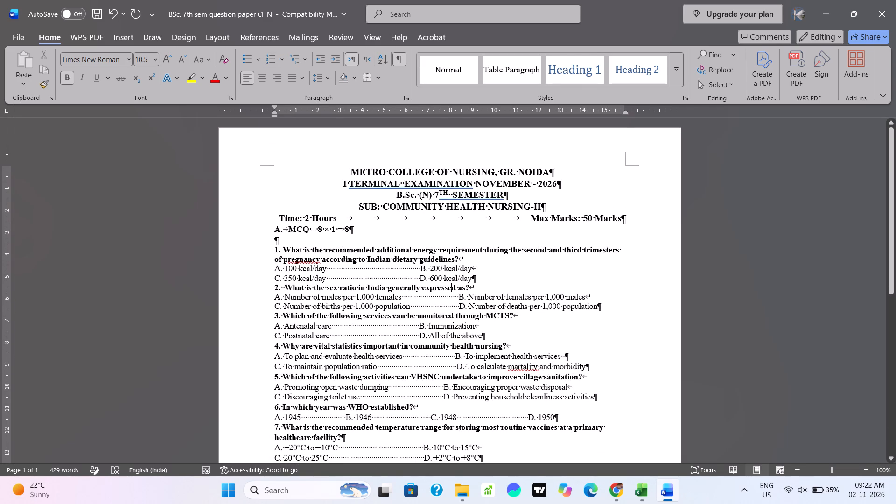
{"action": "left_click_drag", "start_coordinate": [273, 229], "coordinate": [448, 483]}
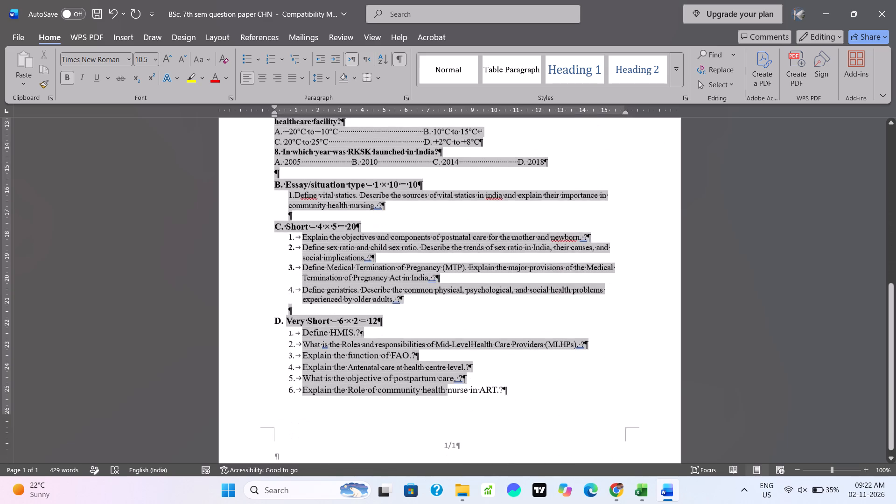
{"action": "left_click_drag", "start_coordinate": [448, 483], "coordinate": [511, 391]}
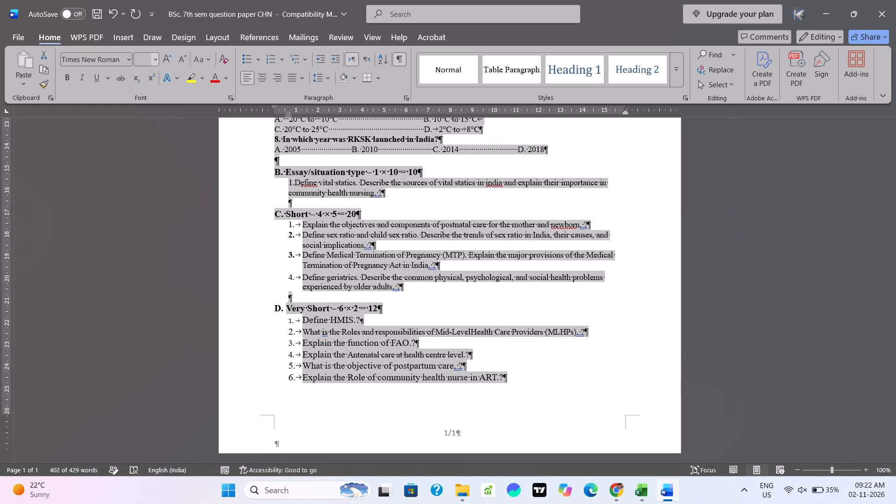
{"action": "left_click", "coordinate": [139, 57]}
{"action": "type", "text": "11"}
{"action": "key", "text": "Return"}
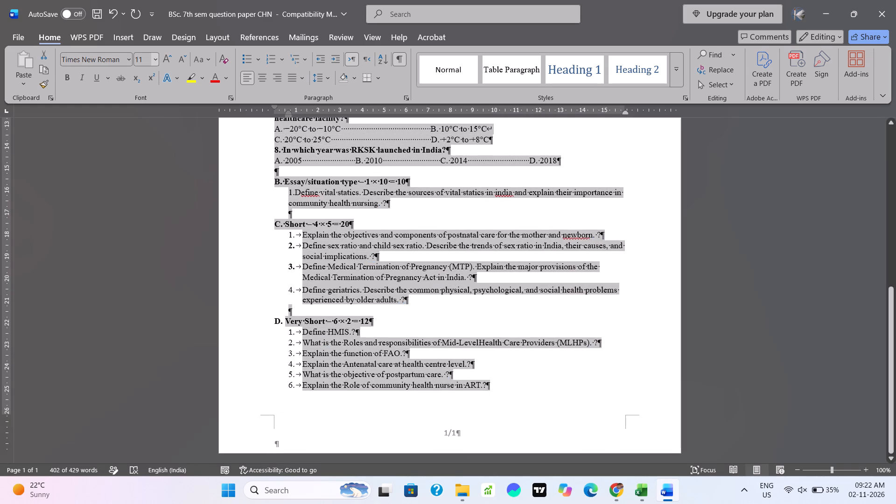
{"action": "scroll", "coordinate": [505, 374], "scroll_direction": "down", "scroll_amount": 1}
{"action": "scroll", "coordinate": [505, 374], "scroll_direction": "up", "scroll_amount": 1}
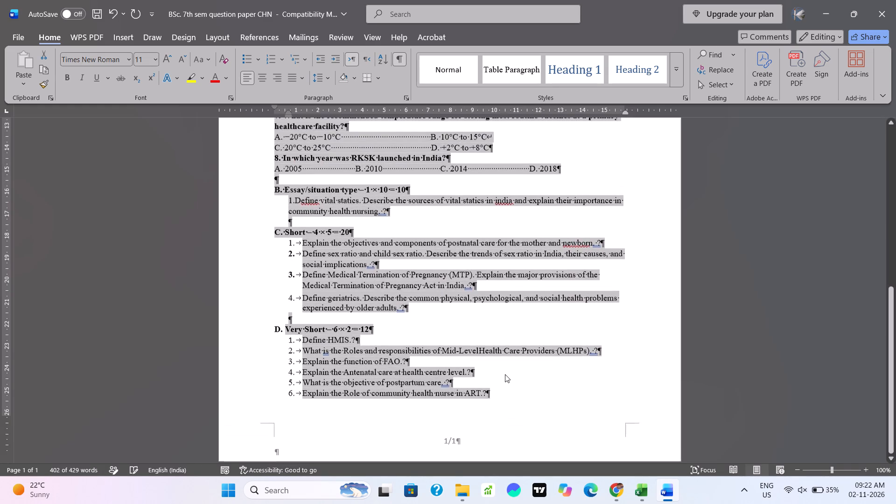
{"action": "scroll", "coordinate": [505, 374], "scroll_direction": "up", "scroll_amount": 4}
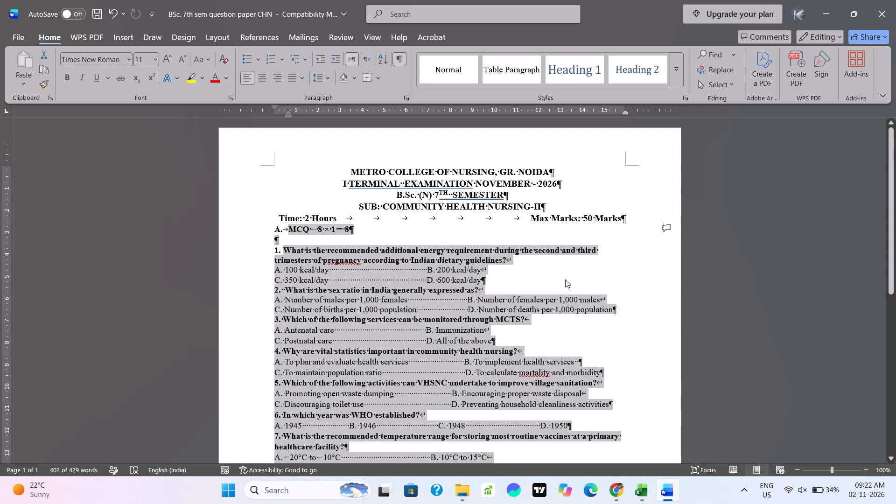
{"action": "left_click", "coordinate": [565, 280]}
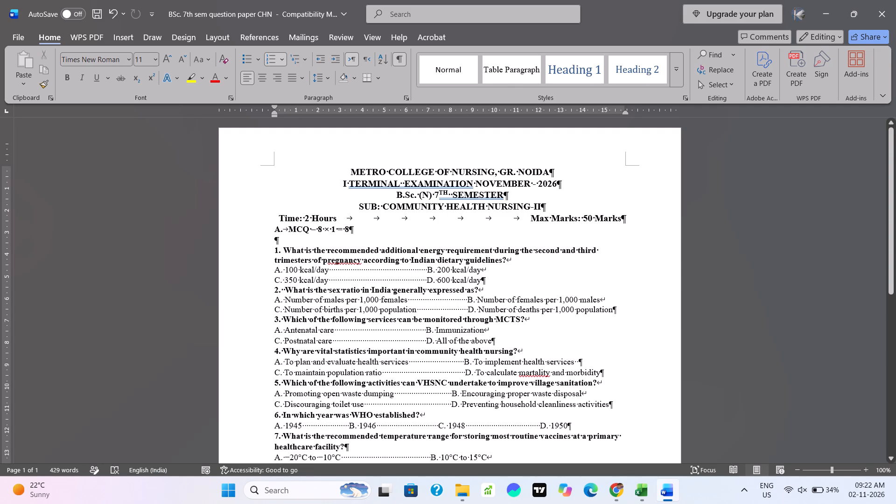
Open the print settings and preview for the CHN question paper.
{"action": "scroll", "coordinate": [349, 237], "scroll_direction": "down", "scroll_amount": 3}
{"action": "scroll", "coordinate": [349, 237], "scroll_direction": "up", "scroll_amount": 3}
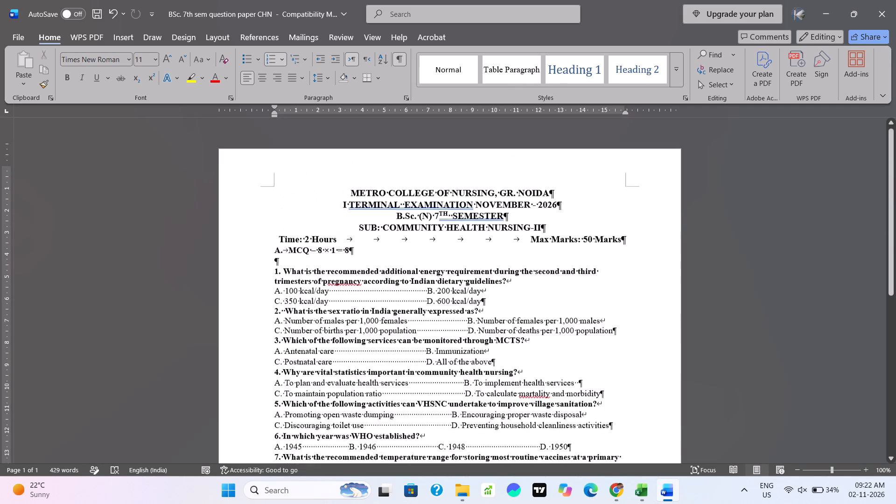
{"action": "key", "text": "ctrl+p"}
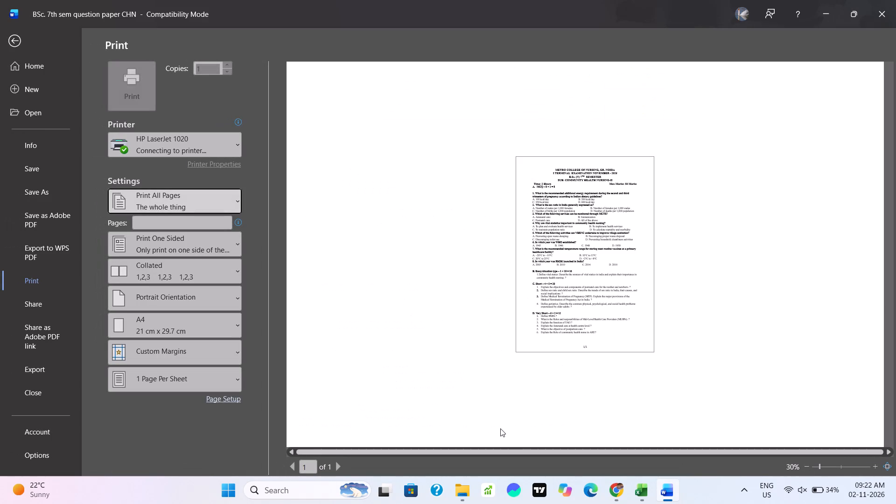
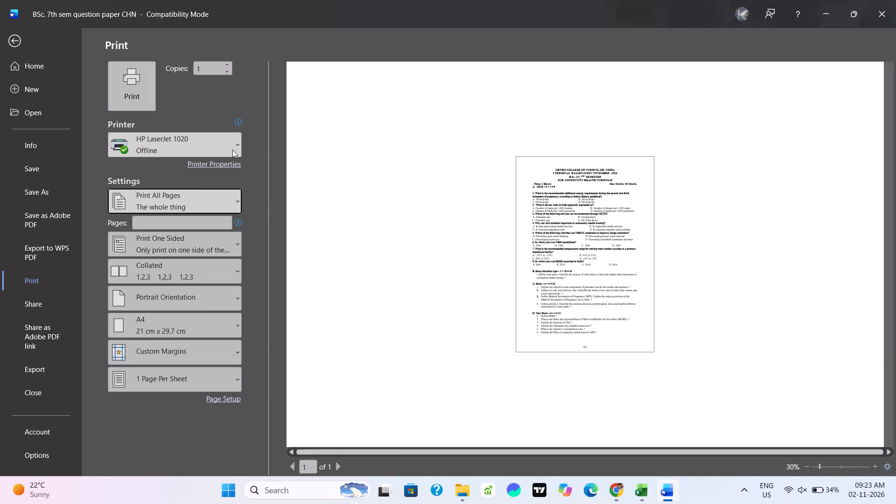
Print one copy of the whole CHN question paper on the HP LaserJet 1020.
{"action": "left_click", "coordinate": [231, 149]}
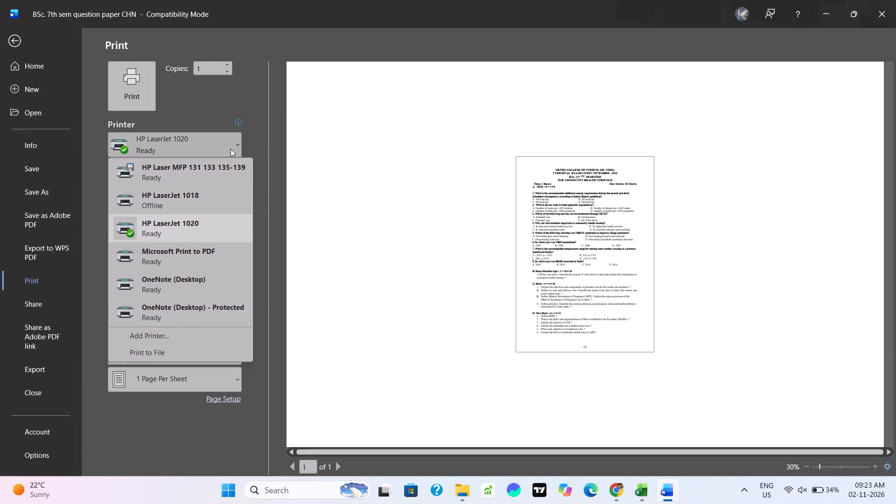
{"action": "left_click", "coordinate": [231, 149]}
{"action": "left_click", "coordinate": [128, 91]}
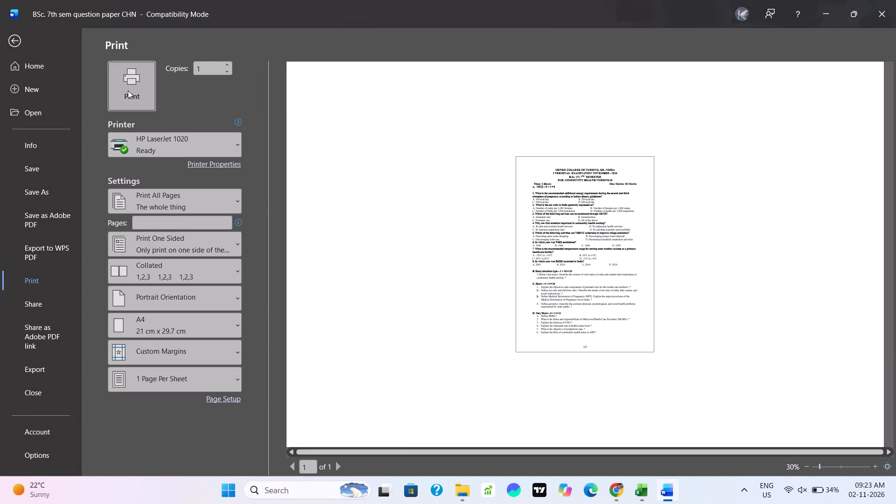
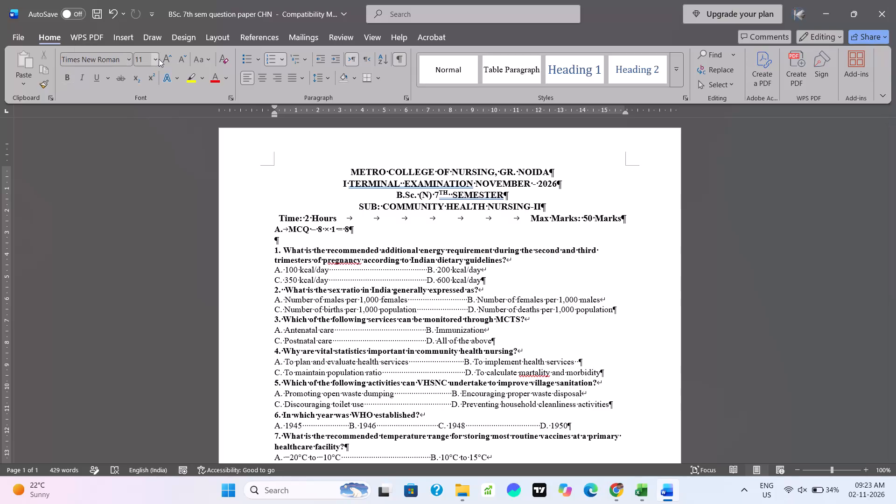
Set the print job for the CHN question paper to 56 copies.
{"action": "key", "text": "ctrl+p"}
{"action": "left_click", "coordinate": [208, 70]}
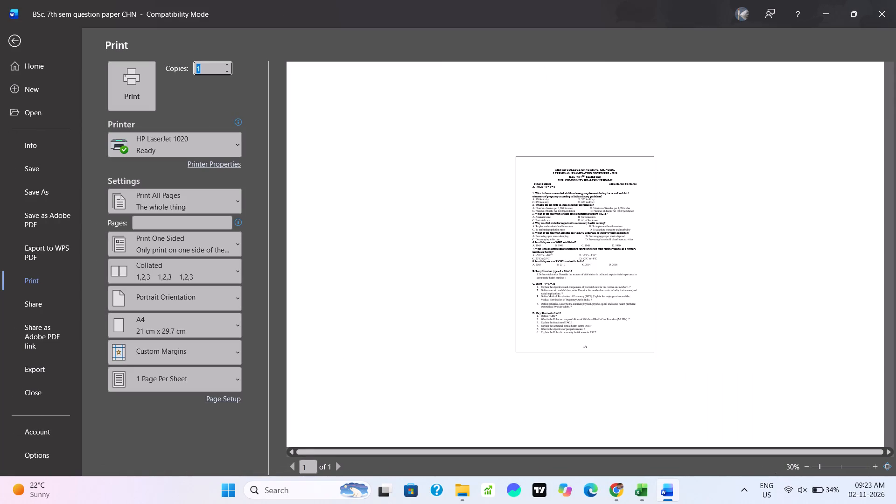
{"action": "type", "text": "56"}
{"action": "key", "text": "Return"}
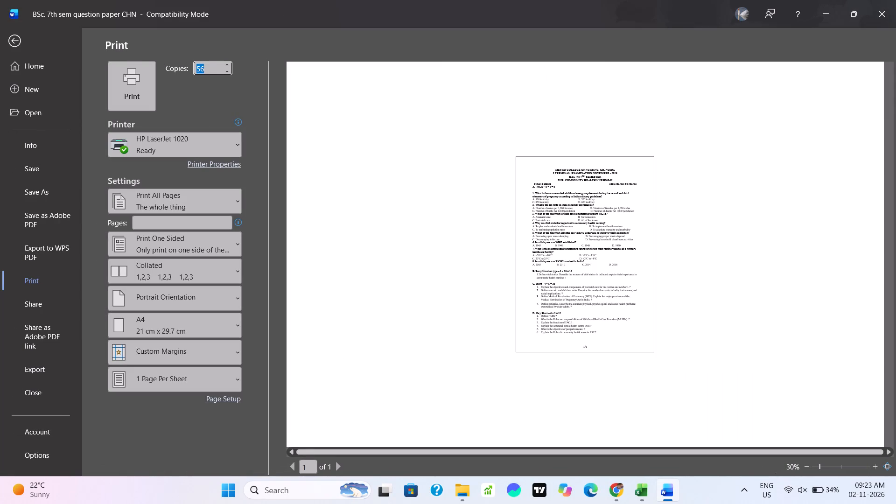
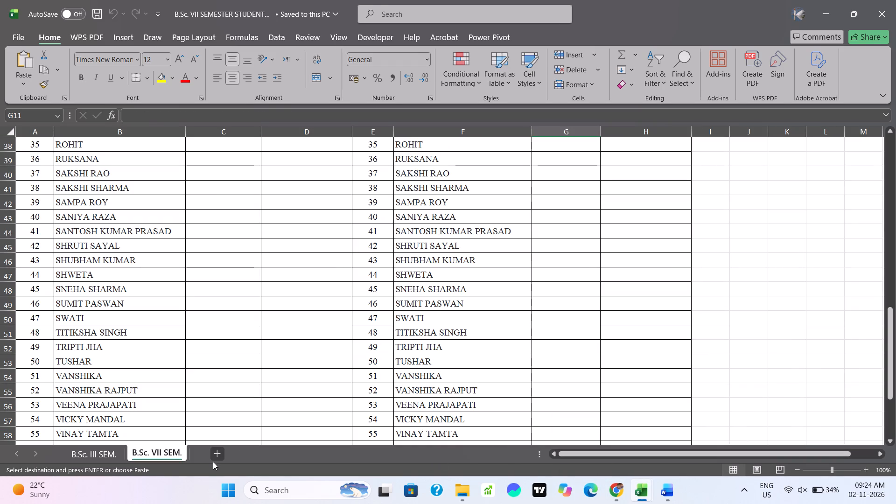
Add a new worksheet to the student list workbook and paste the copied seating plan at A1.
{"action": "left_click", "coordinate": [216, 458]}
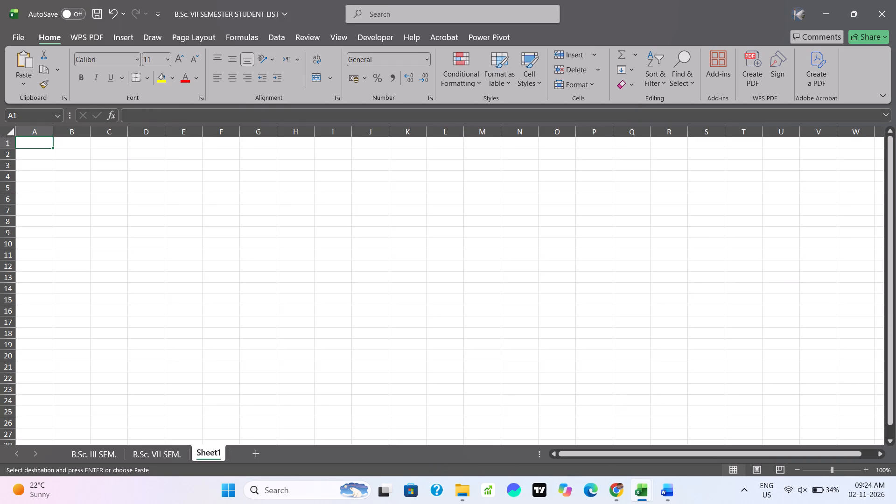
{"action": "key", "text": "ctrl+v"}
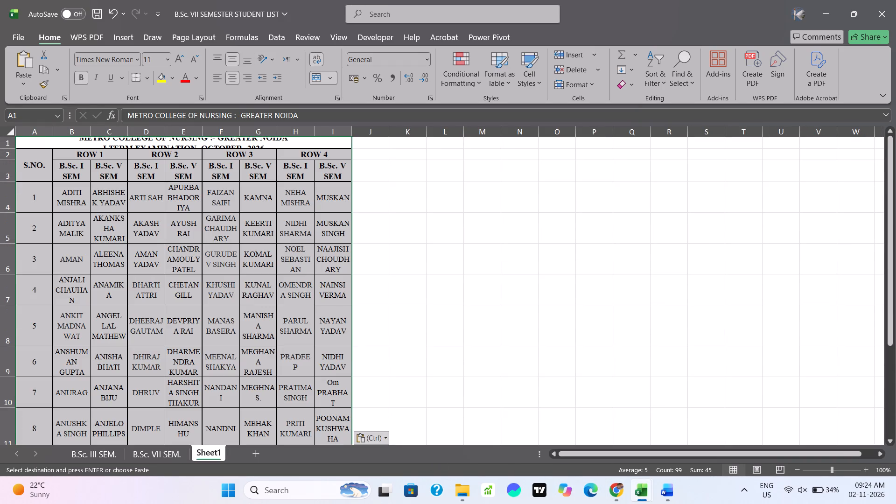
{"action": "left_click", "coordinate": [392, 238]}
Increase the height of row 1 until all six heading lines, down to ROOM NO 404, fit.
{"action": "left_click_drag", "start_coordinate": [6, 148], "coordinate": [5, 175]}
{"action": "left_click_drag", "start_coordinate": [5, 175], "coordinate": [4, 185]}
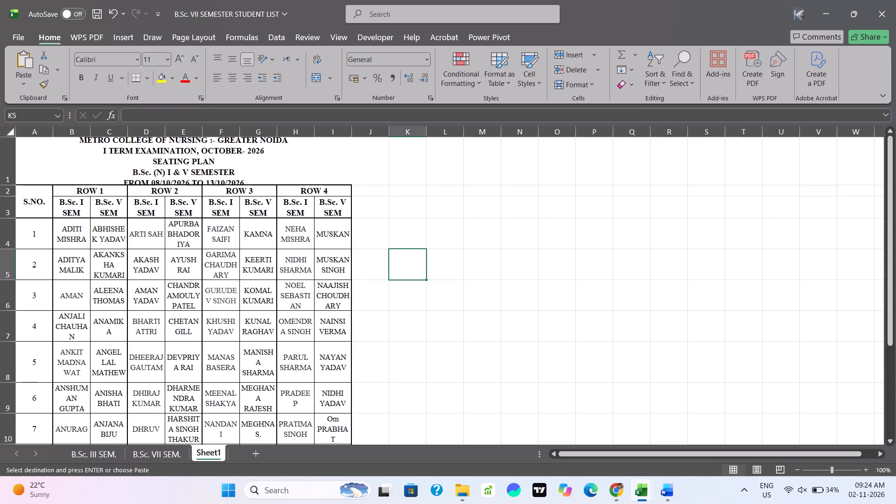
{"action": "left_click_drag", "start_coordinate": [4, 185], "coordinate": [4, 199]}
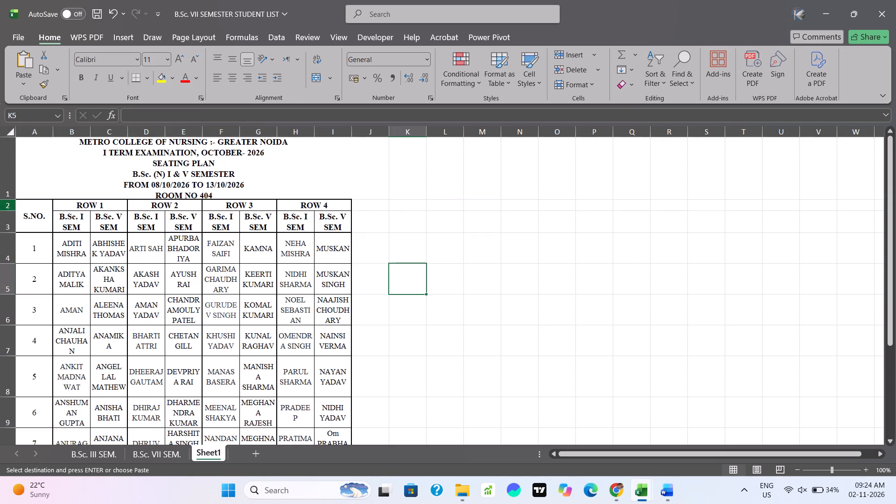
{"action": "left_click_drag", "start_coordinate": [9, 199], "coordinate": [10, 210]}
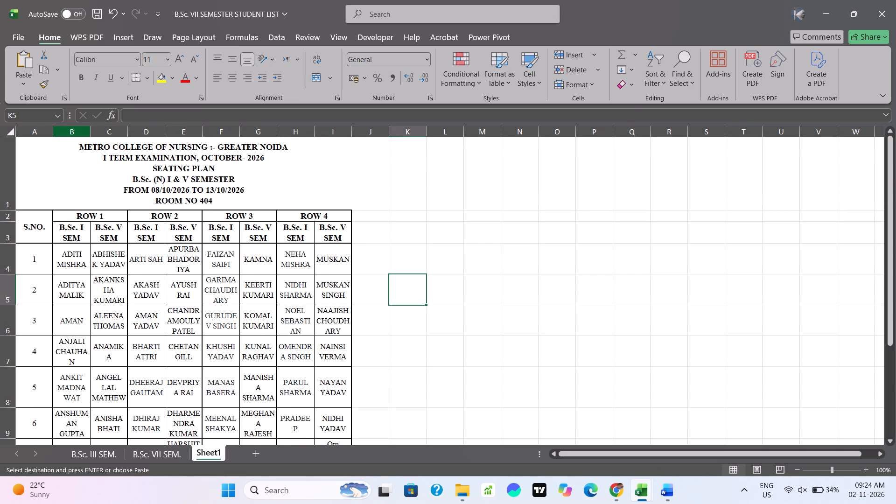
Widen columns B through I equally so the student names fit with less wrapping.
{"action": "left_click_drag", "start_coordinate": [74, 133], "coordinate": [330, 127]}
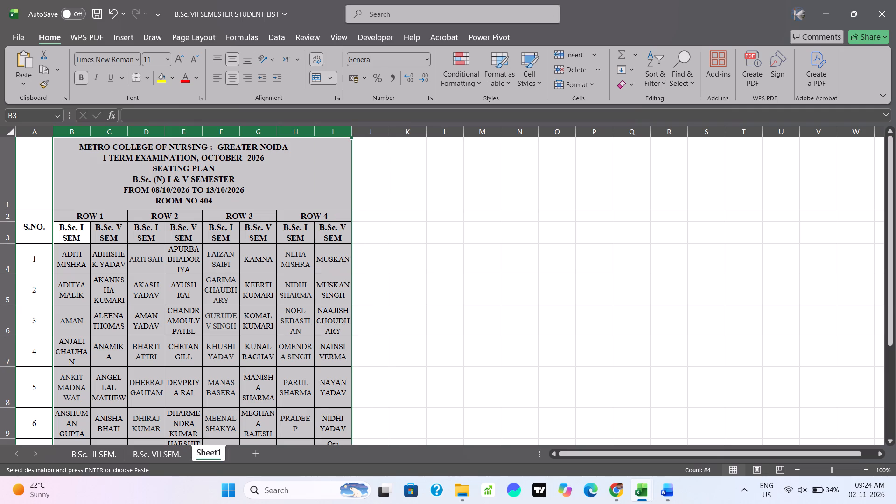
{"action": "left_click_drag", "start_coordinate": [354, 132], "coordinate": [372, 132]}
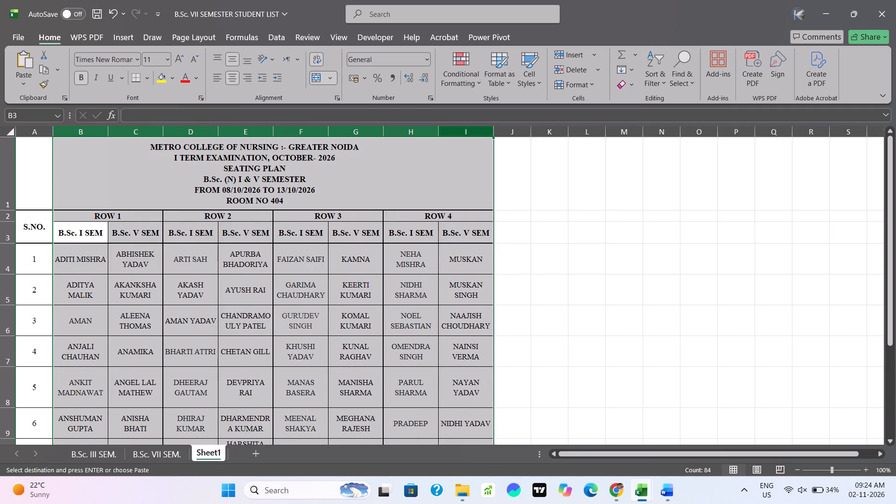
{"action": "left_click_drag", "start_coordinate": [494, 132], "coordinate": [503, 132]}
{"action": "left_click", "coordinate": [647, 232]}
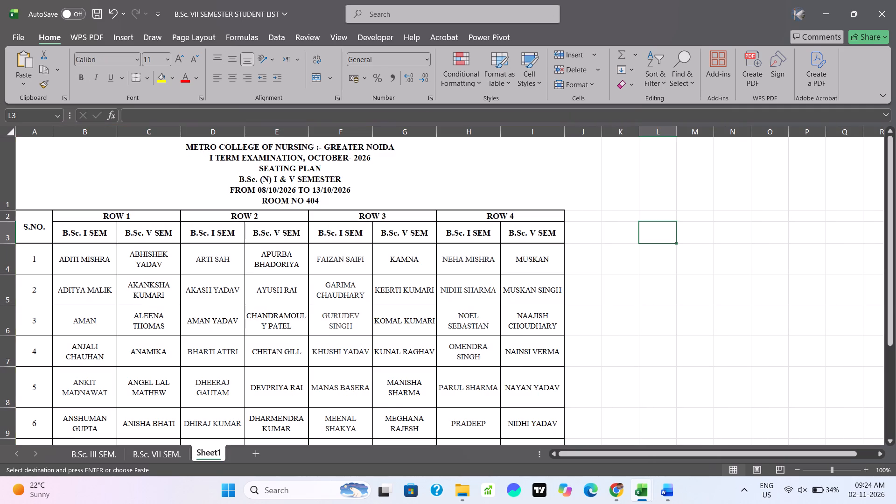
Autofit the heights of student rows 4 through 12 to their contents.
{"action": "scroll", "coordinate": [647, 232], "scroll_direction": "down", "scroll_amount": 1}
{"action": "left_click_drag", "start_coordinate": [4, 182], "coordinate": [14, 322]}
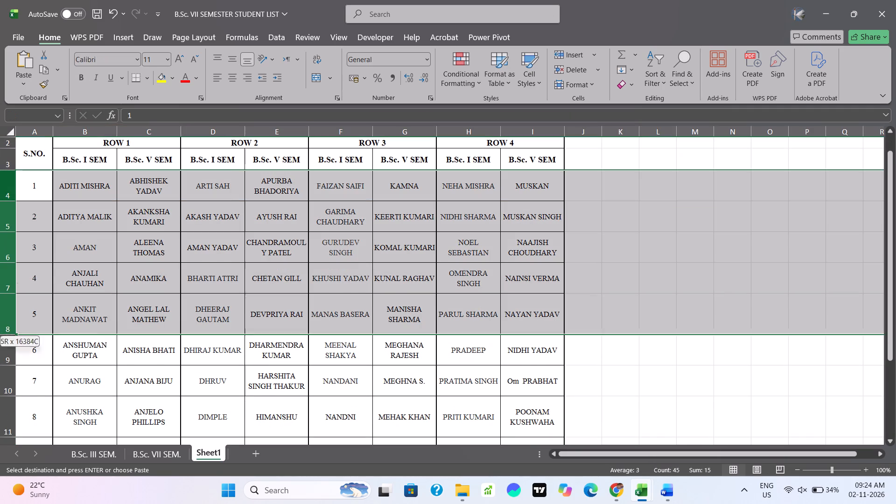
{"action": "left_click_drag", "start_coordinate": [14, 322], "coordinate": [10, 427]}
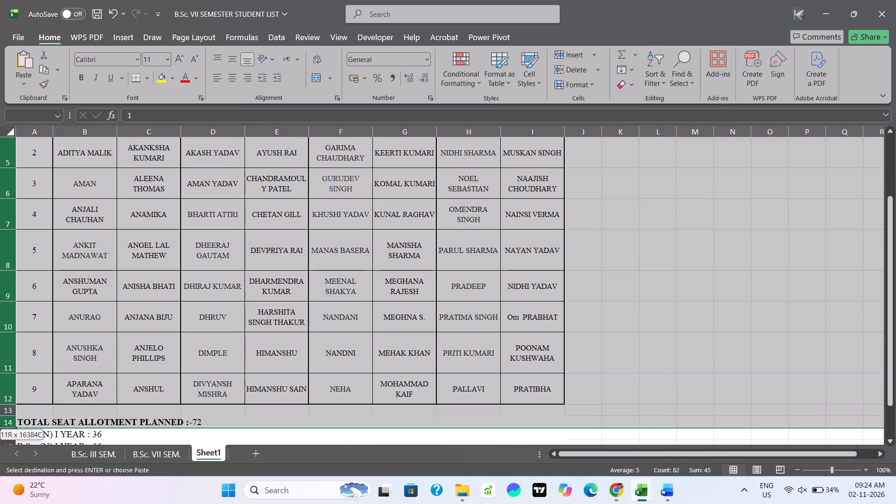
{"action": "left_click_drag", "start_coordinate": [10, 427], "coordinate": [9, 401]}
{"action": "double_click", "coordinate": [9, 403]}
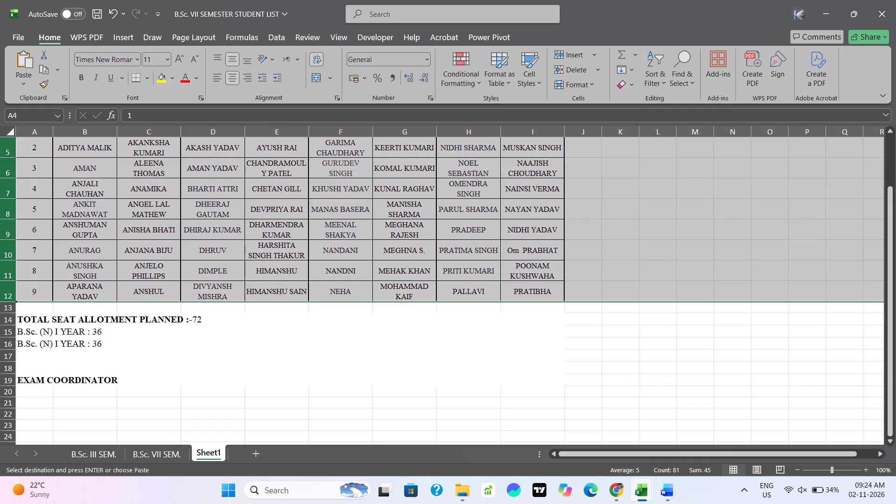
{"action": "left_click", "coordinate": [400, 381]}
Clear all the student names from the seating grid, cells B4 to I12.
{"action": "scroll", "coordinate": [697, 258], "scroll_direction": "up", "scroll_amount": 1}
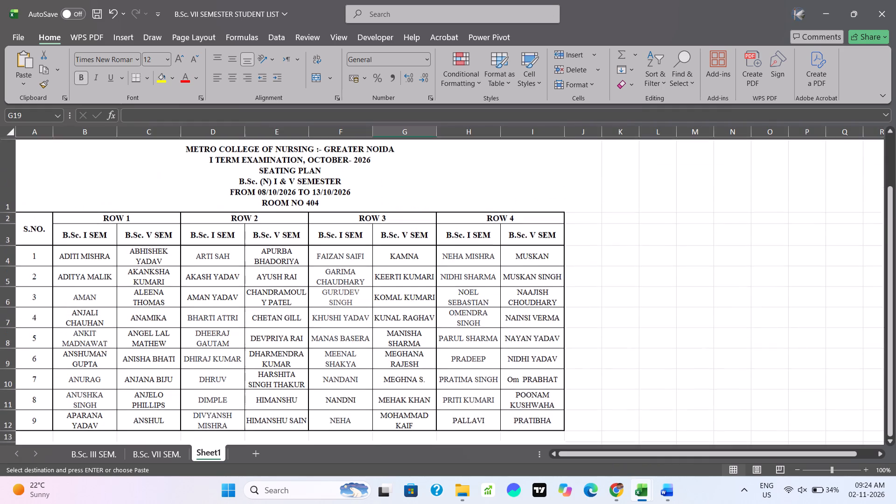
{"action": "scroll", "coordinate": [697, 258], "scroll_direction": "up", "scroll_amount": 1}
{"action": "left_click_drag", "start_coordinate": [96, 252], "coordinate": [465, 384]}
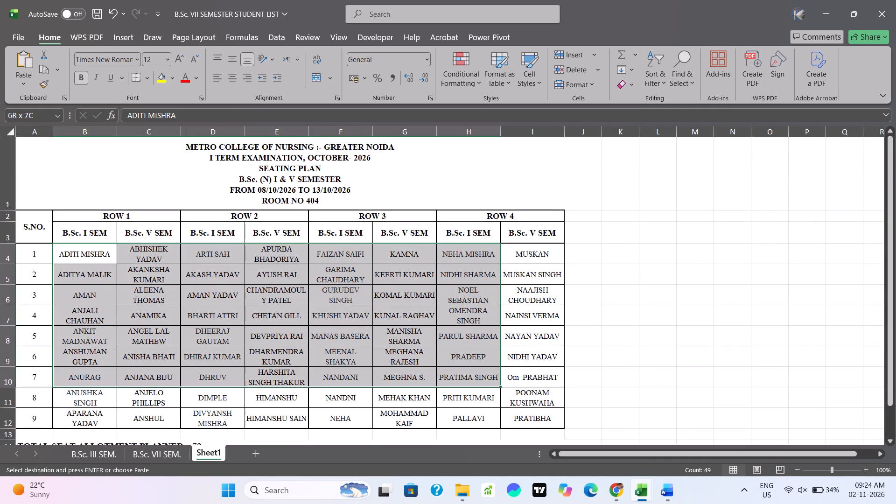
{"action": "left_click_drag", "start_coordinate": [465, 384], "coordinate": [515, 411]}
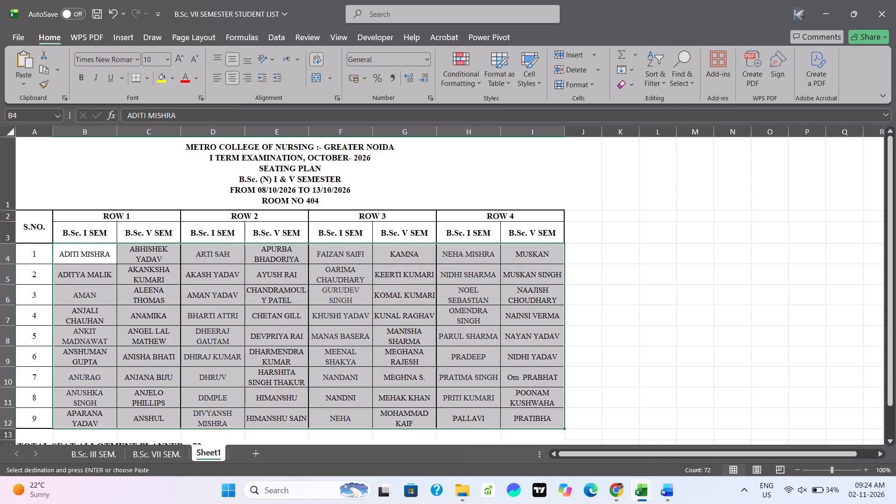
{"action": "key", "text": "Delete"}
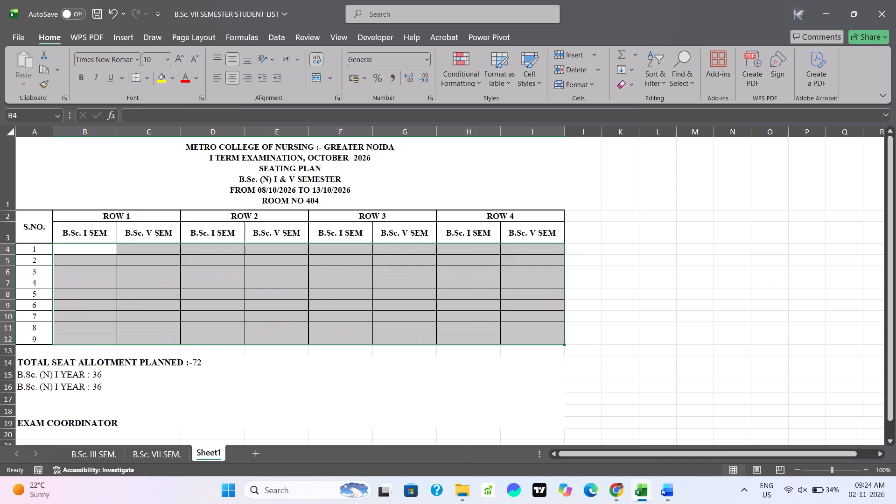
Change the first semester header in B3 to B.Sc. VII SEM and fill it across to I3.
{"action": "left_click", "coordinate": [87, 233]}
{"action": "double_click", "coordinate": [87, 233]}
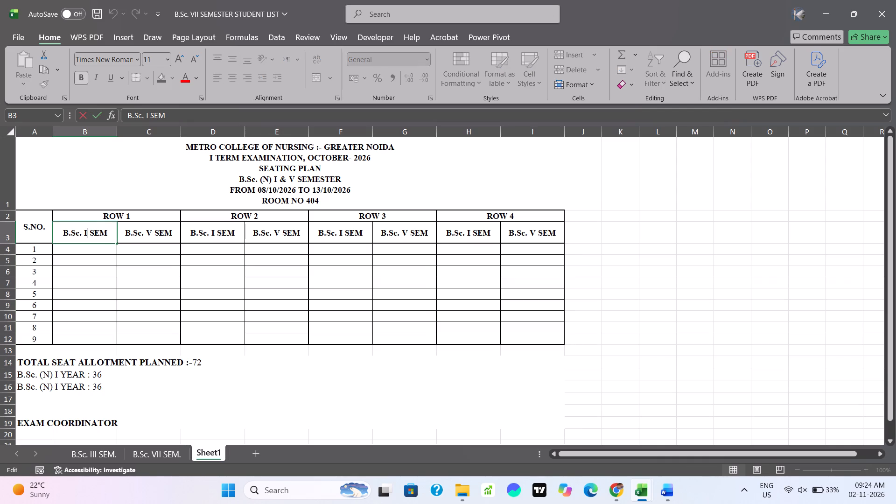
{"action": "key", "text": "Left"}
{"action": "type", "text": "VV"}
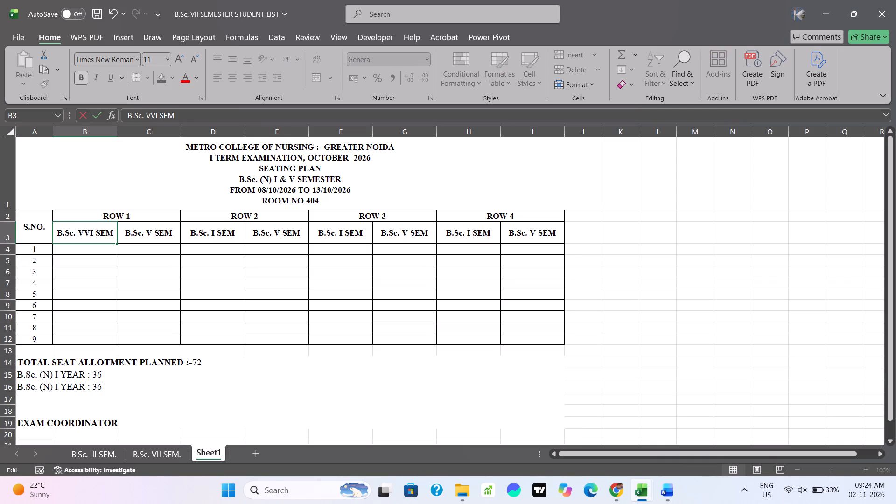
{"action": "key", "text": "BackSpace"}
{"action": "key", "text": "i"}
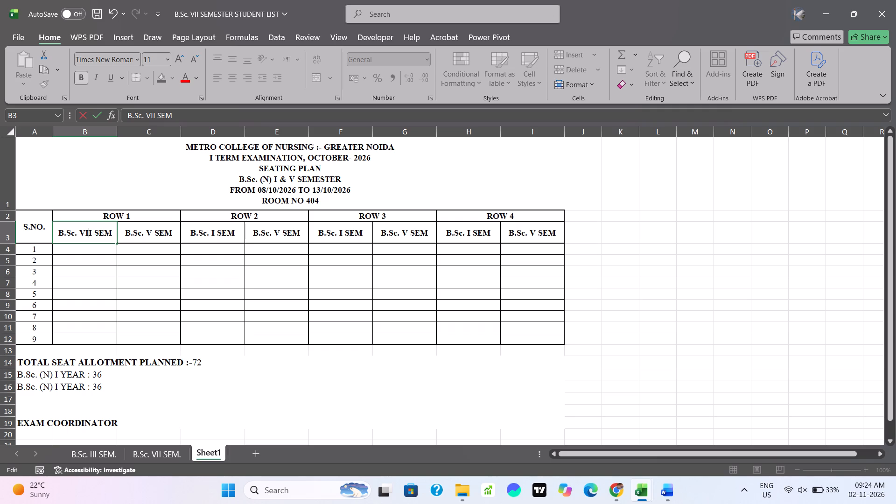
{"action": "left_click", "coordinate": [122, 290]}
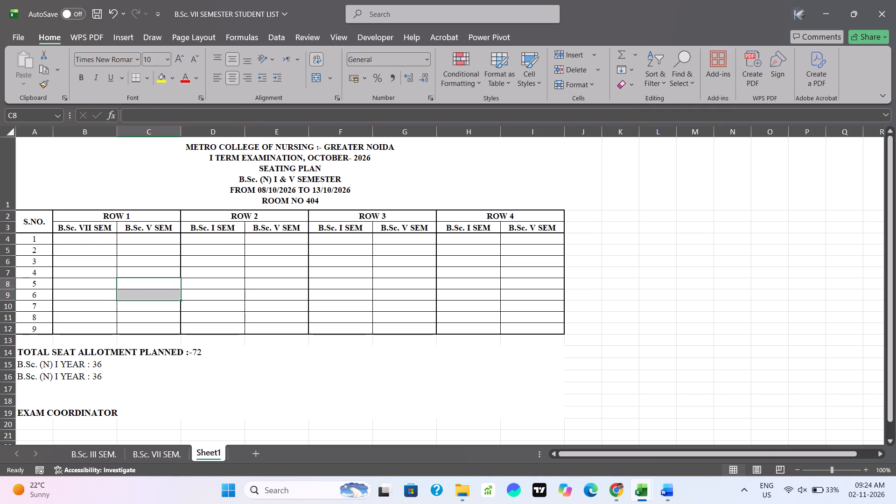
{"action": "left_click", "coordinate": [107, 229]}
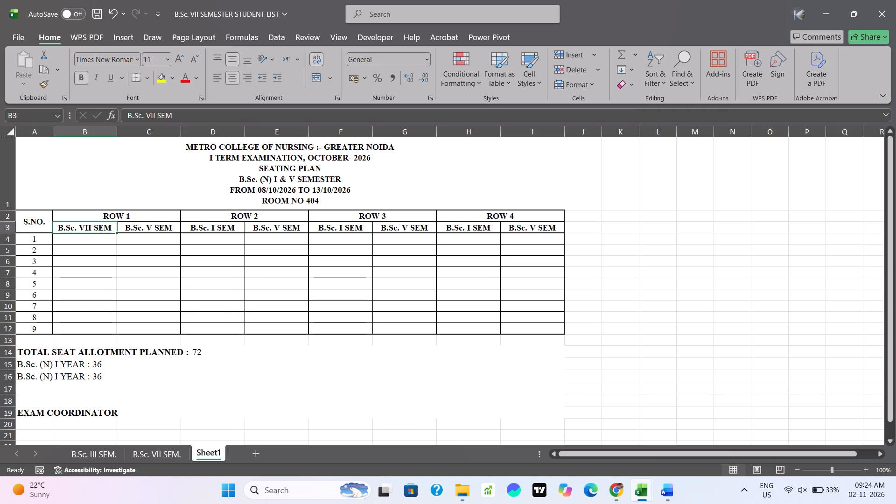
{"action": "left_click_drag", "start_coordinate": [117, 232], "coordinate": [527, 231]}
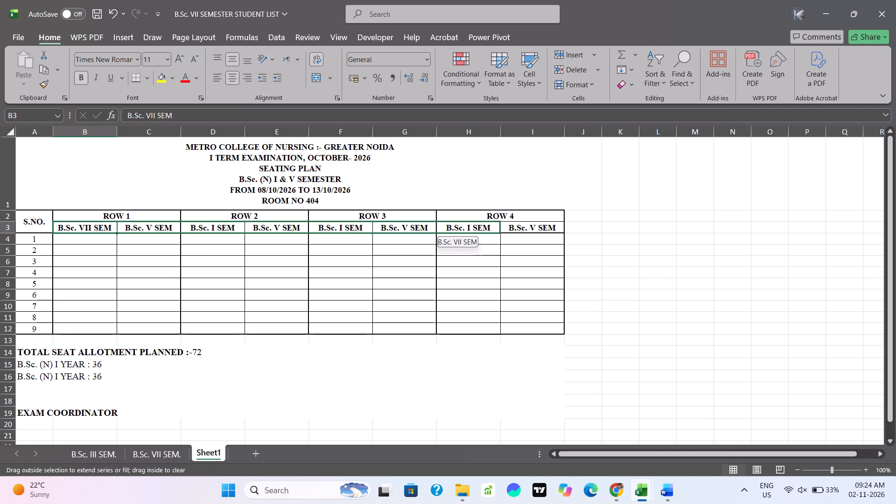
{"action": "left_click_drag", "start_coordinate": [527, 231], "coordinate": [542, 229]}
{"action": "left_click", "coordinate": [676, 250]}
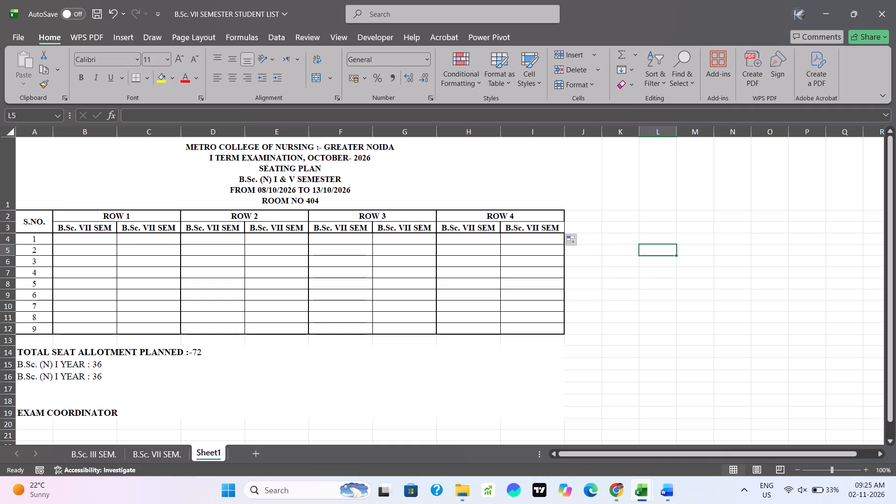
Set the TOTAL SEAT ALLOTMENT PLANNED figure below the table to 36.
{"action": "double_click", "coordinate": [202, 353]}
{"action": "key", "text": "BackSpace"}
{"action": "key", "text": "BackSpace"}
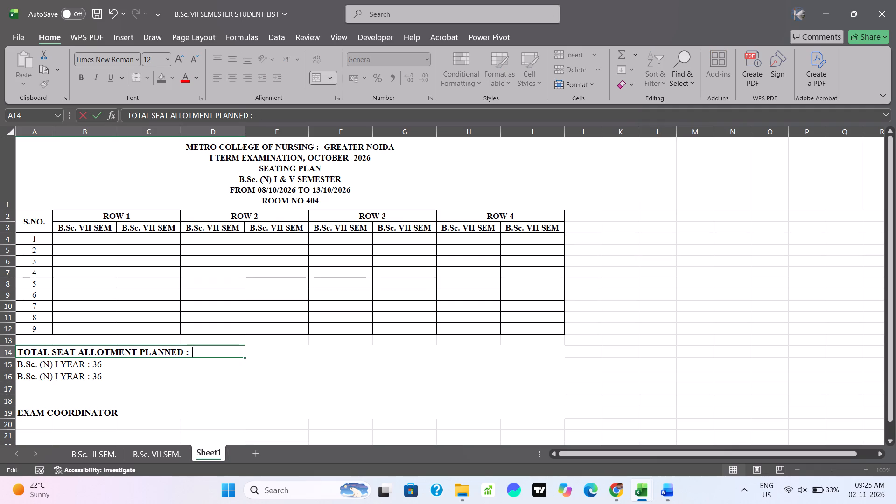
{"action": "key", "text": "3"}
{"action": "key", "text": "6"}
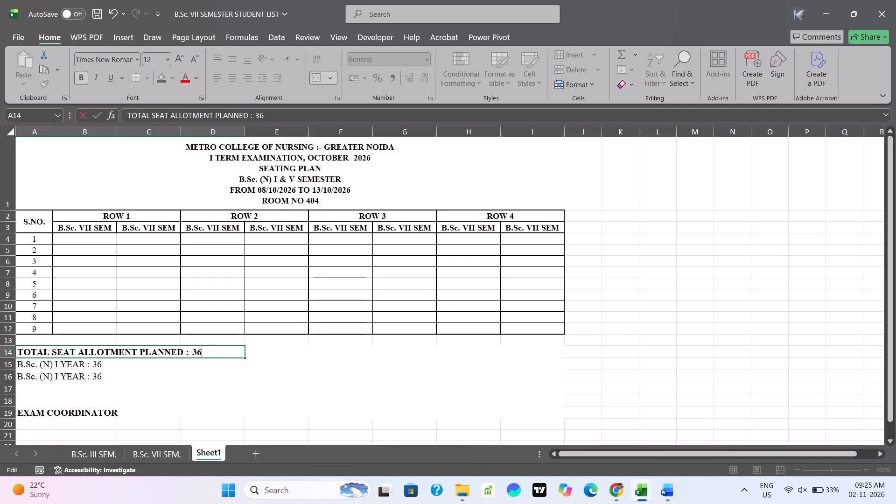
{"action": "left_click", "coordinate": [309, 361]}
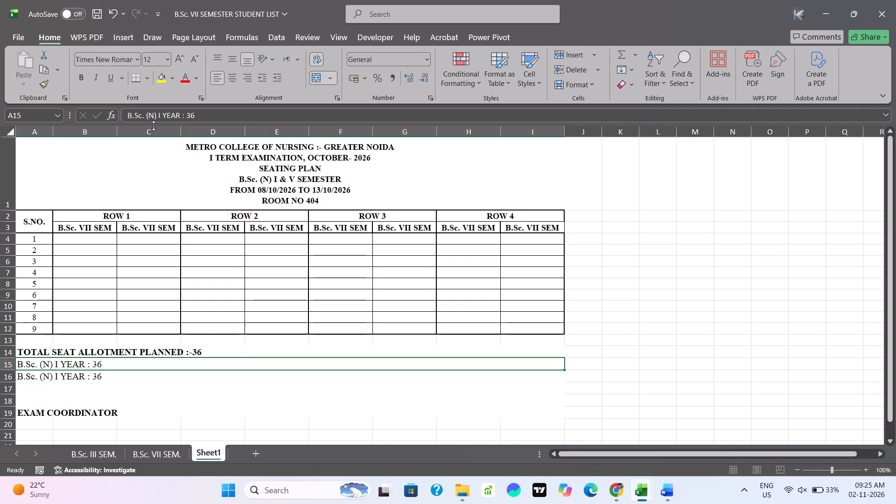
Delete one of the two columns under each of the ROW 1 to ROW 4 headings, leaving a single column per seating row.
{"action": "right_click", "coordinate": [154, 128]}
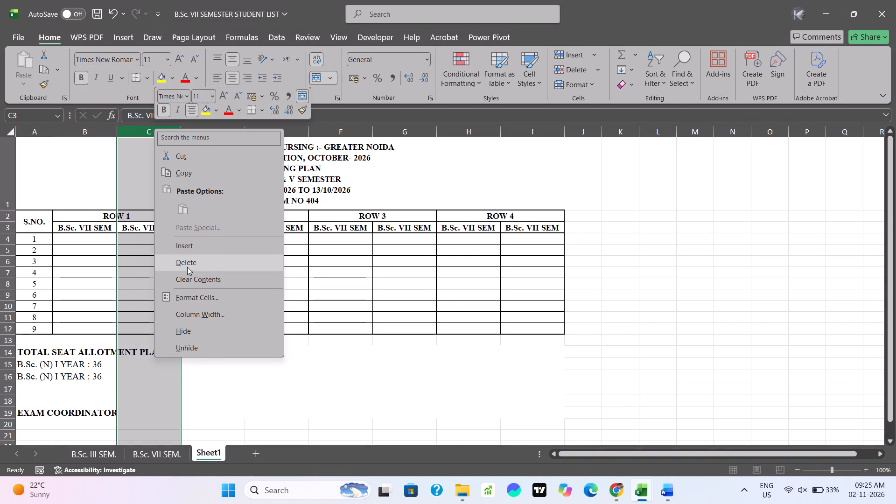
{"action": "left_click", "coordinate": [187, 263]}
{"action": "right_click", "coordinate": [224, 132]}
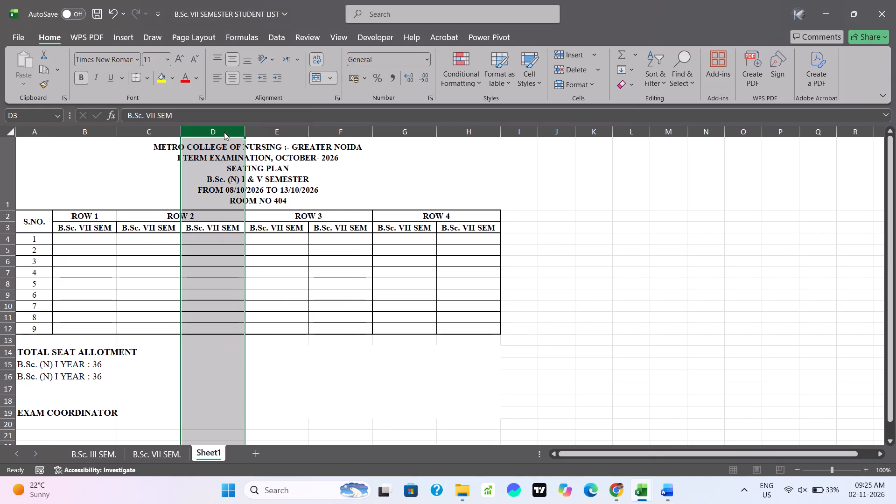
{"action": "left_click", "coordinate": [259, 268]}
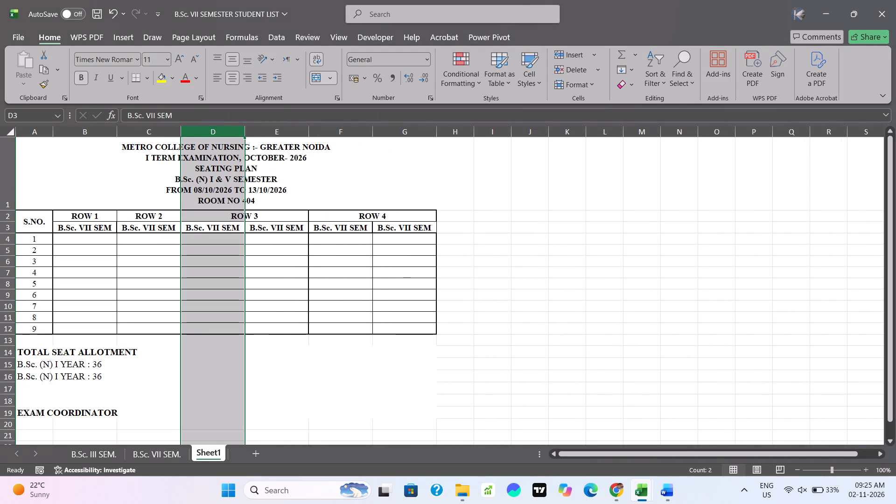
{"action": "left_click", "coordinate": [271, 334]}
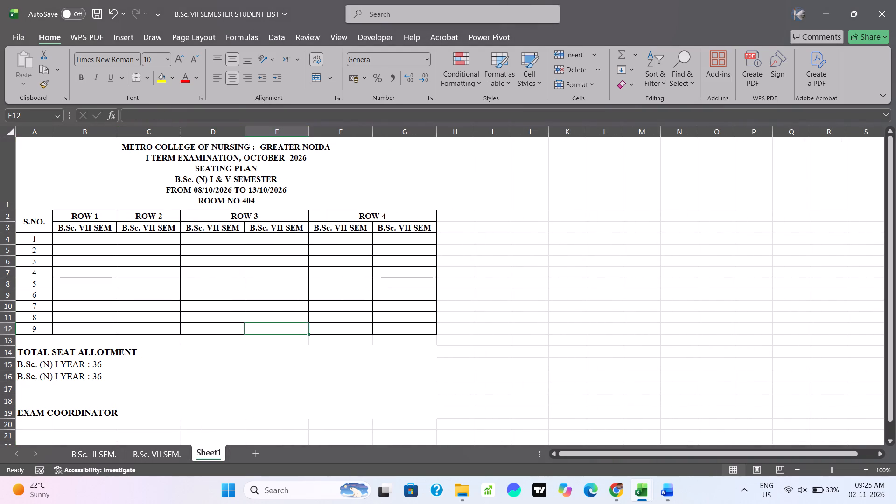
{"action": "right_click", "coordinate": [281, 134]}
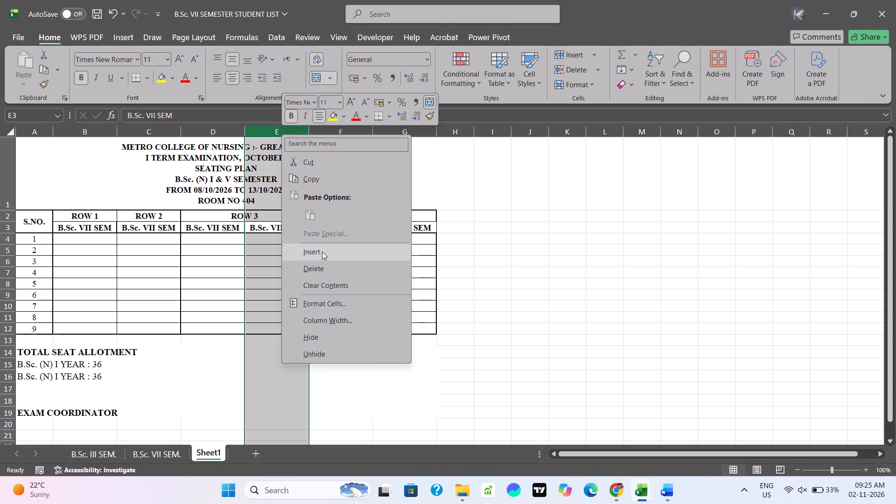
{"action": "left_click", "coordinate": [319, 270]}
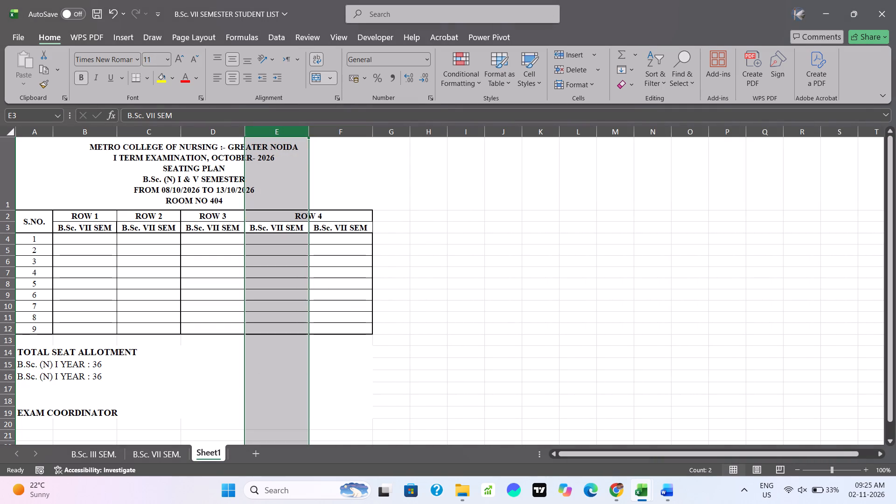
{"action": "left_click", "coordinate": [467, 275]}
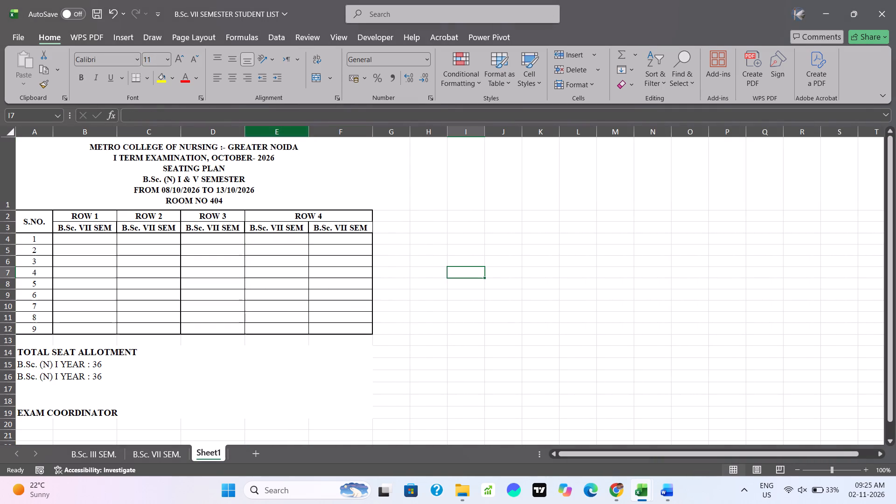
{"action": "right_click", "coordinate": [294, 135]}
{"action": "left_click", "coordinate": [326, 268]}
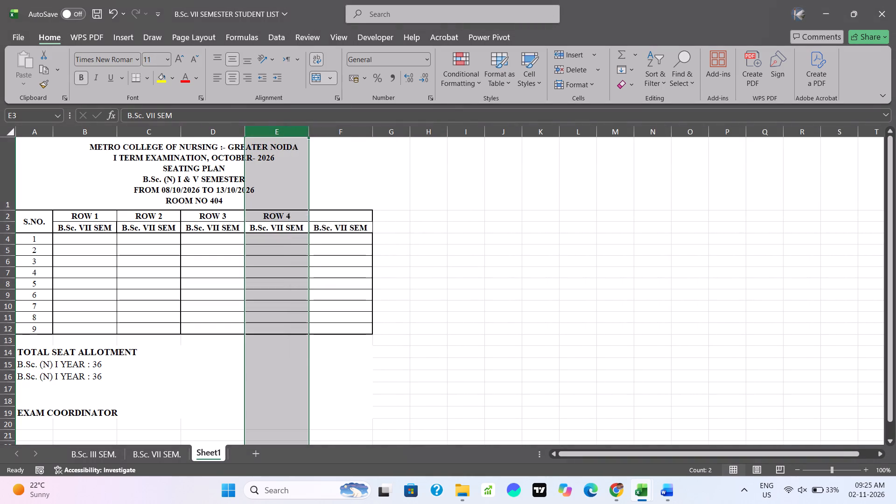
{"action": "left_click", "coordinate": [446, 259]}
{"action": "left_click", "coordinate": [532, 320]}
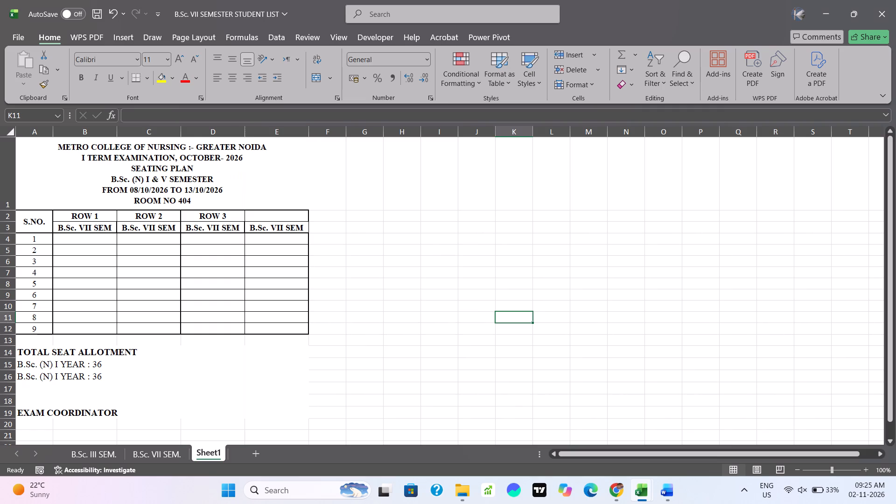
Fill the ROW 3 heading one cell across so the blank heading in E2 reads ROW 4.
{"action": "left_click", "coordinate": [217, 217]}
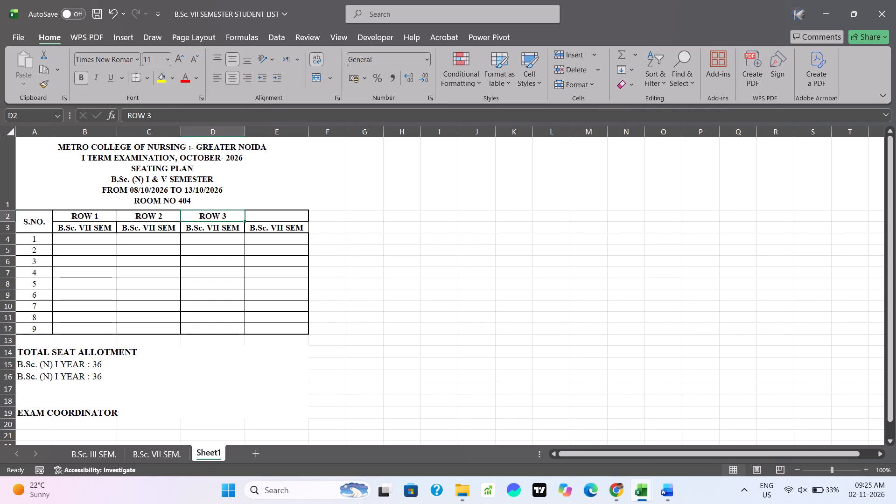
{"action": "left_click_drag", "start_coordinate": [245, 222], "coordinate": [293, 219]}
{"action": "left_click", "coordinate": [371, 239]}
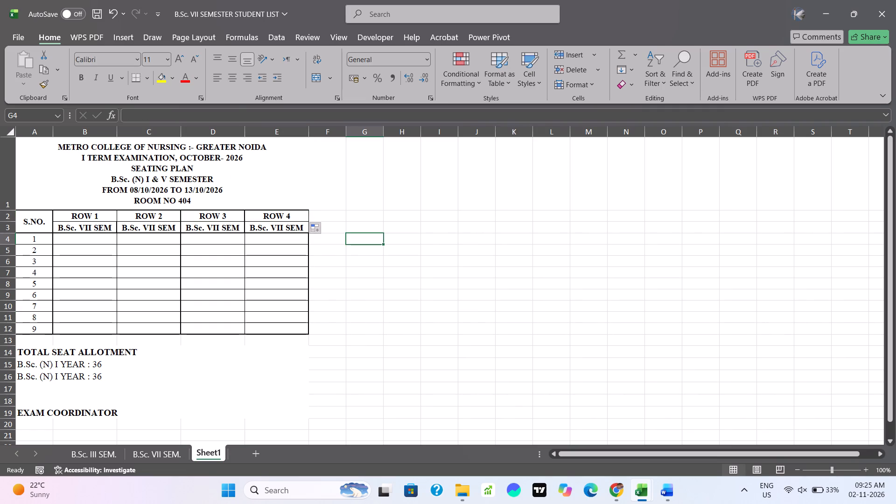
{"action": "left_click", "coordinate": [382, 313]}
{"action": "left_click", "coordinate": [441, 304]}
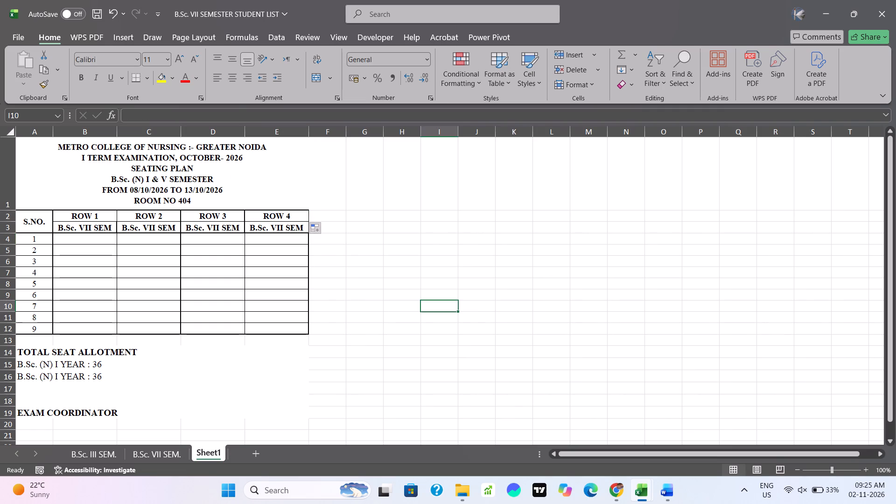
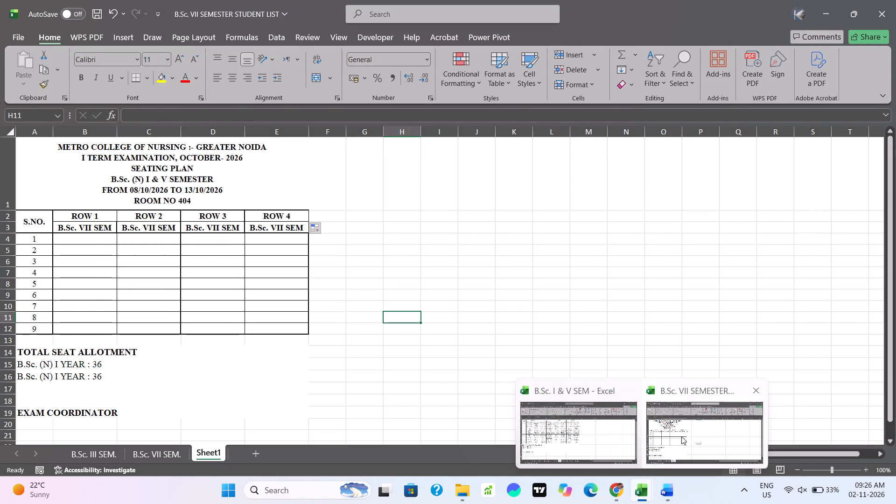
Copy the first 36 student names (B4:B39) from the B.Sc. VII SEM. sheet and paste them beside the seating table on Sheet1, starting at K3.
{"action": "left_click", "coordinate": [691, 443]}
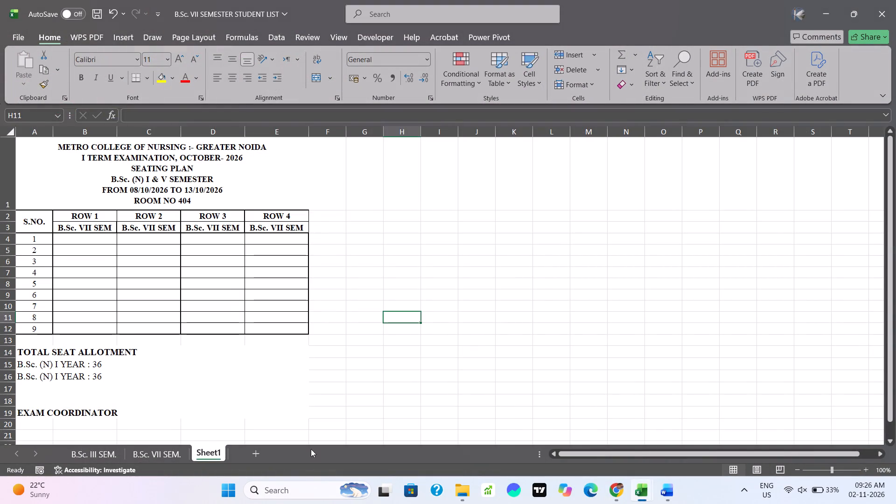
{"action": "left_click", "coordinate": [144, 450]}
{"action": "scroll", "coordinate": [190, 248], "scroll_direction": "up", "scroll_amount": 9}
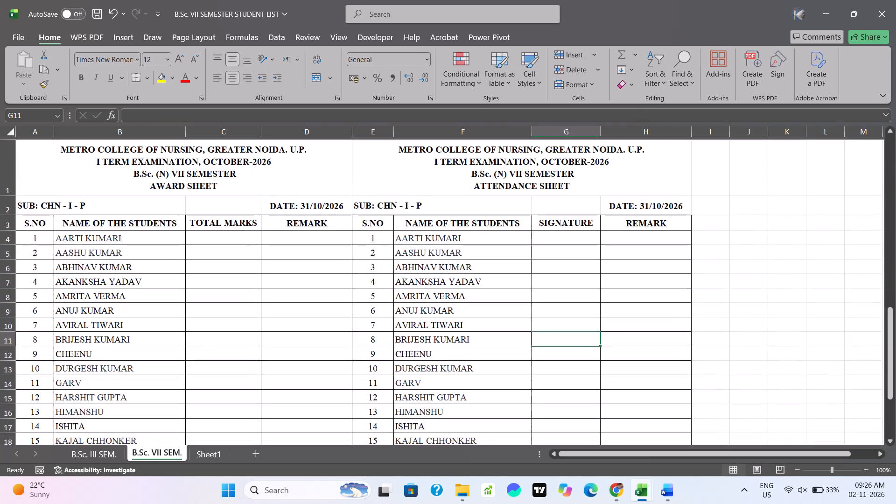
{"action": "scroll", "coordinate": [190, 248], "scroll_direction": "up", "scroll_amount": 1}
{"action": "left_click_drag", "start_coordinate": [139, 235], "coordinate": [117, 456]}
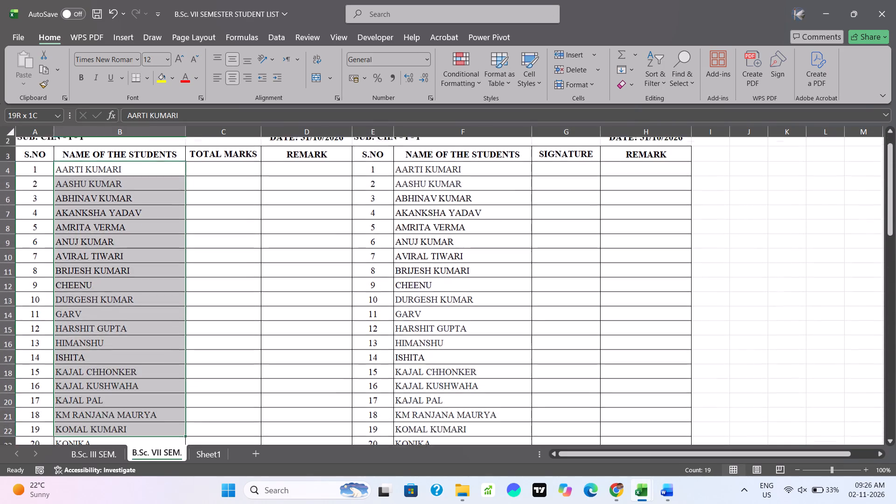
{"action": "left_click_drag", "start_coordinate": [117, 456], "coordinate": [112, 434]}
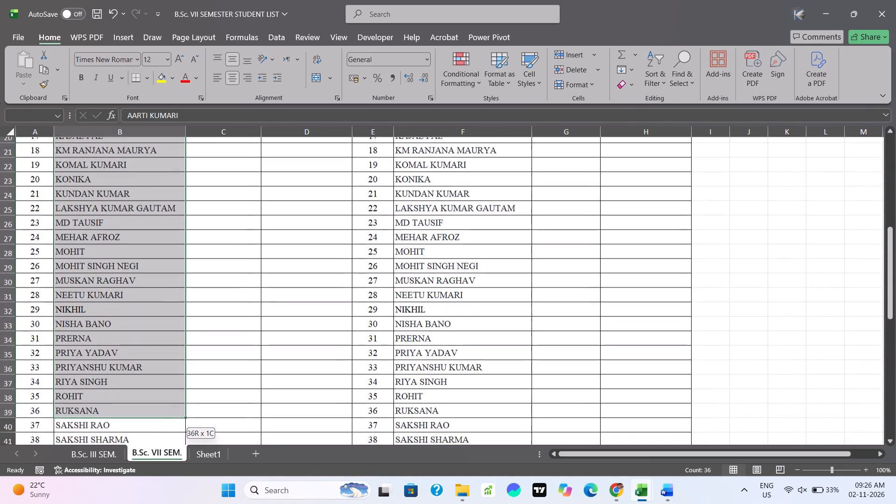
{"action": "left_click_drag", "start_coordinate": [112, 434], "coordinate": [112, 406]}
{"action": "key", "text": "ctrl+c"}
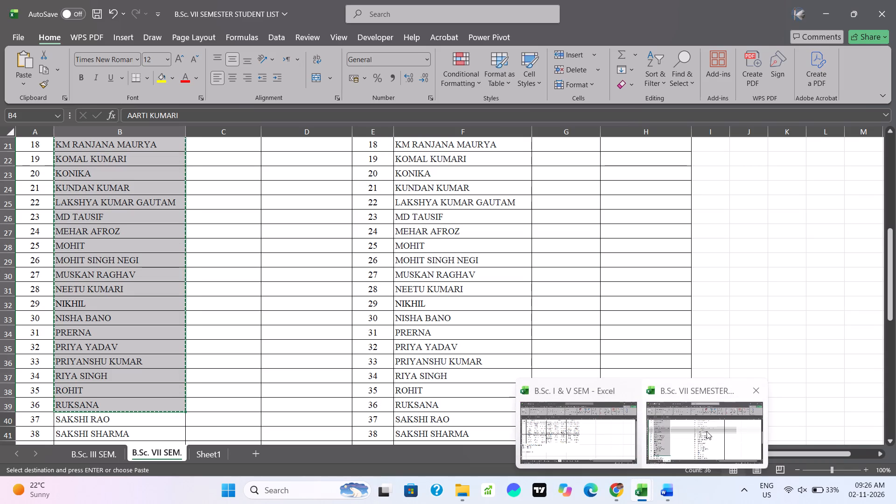
{"action": "left_click", "coordinate": [707, 431]}
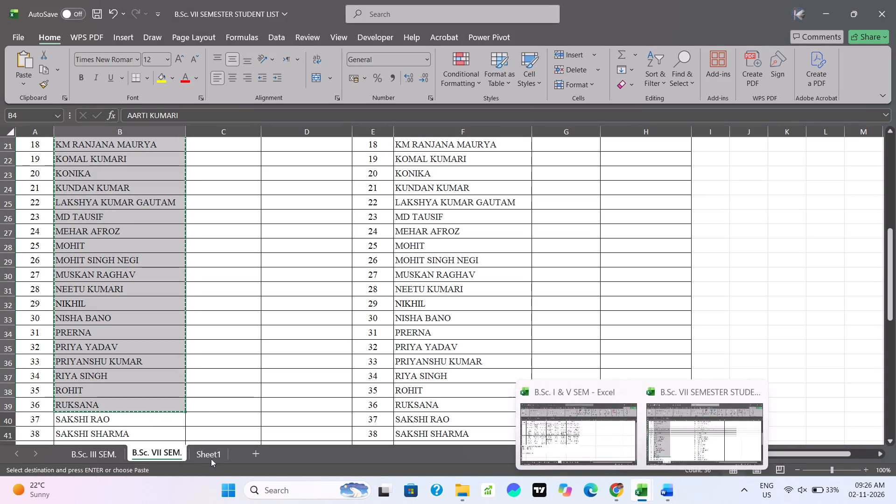
{"action": "left_click", "coordinate": [211, 456]}
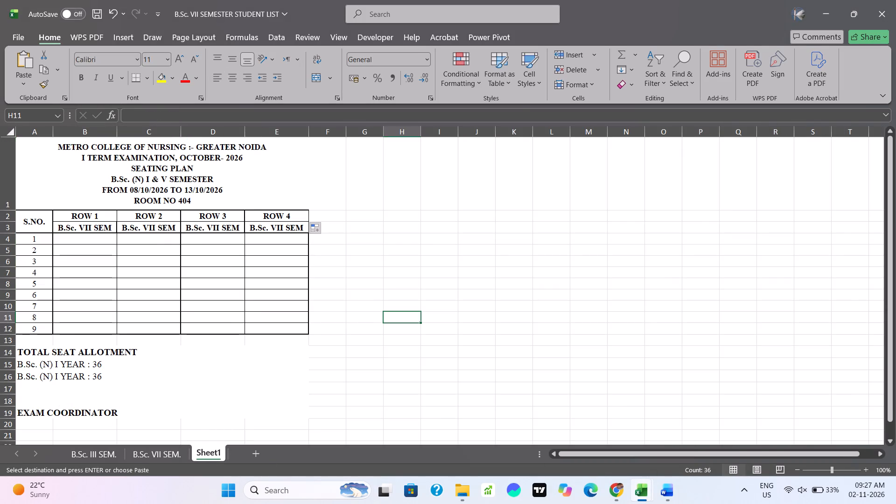
{"action": "left_click", "coordinate": [528, 228]}
{"action": "key", "text": "ctrl+v"}
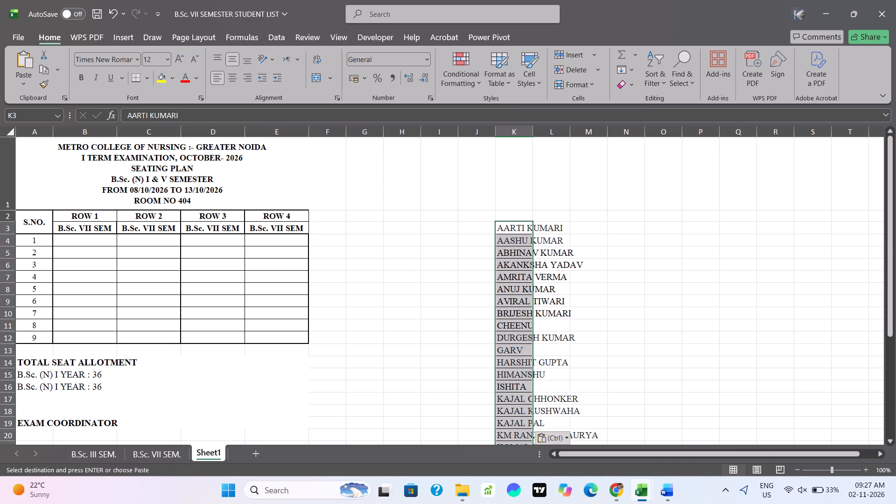
{"action": "left_click", "coordinate": [643, 257]}
Move the first nine pasted names into B4:B12 under ROW 1 and the following nine into C4:C12 under ROW 2.
{"action": "left_click_drag", "start_coordinate": [514, 227], "coordinate": [510, 326]}
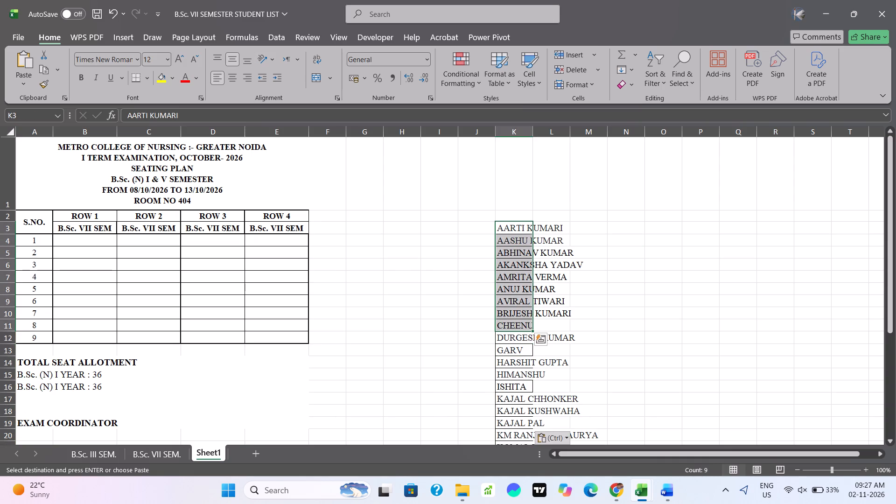
{"action": "key", "text": "ctrl+x"}
{"action": "left_click", "coordinate": [81, 237]}
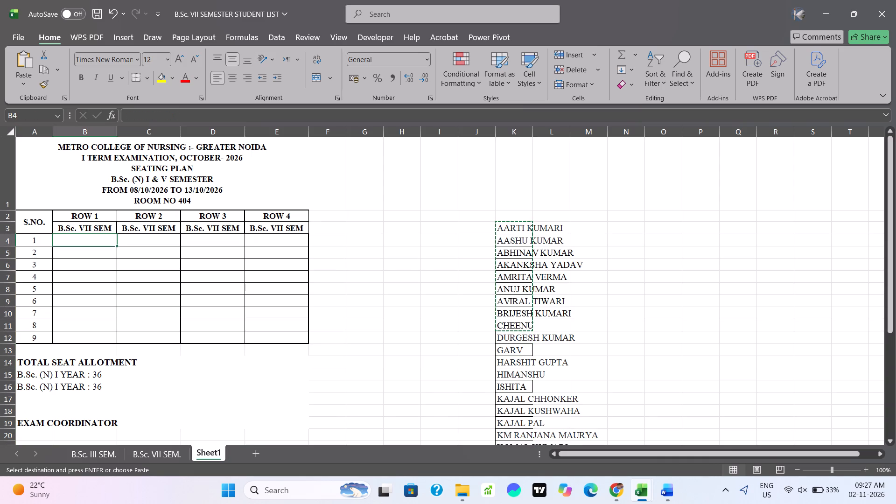
{"action": "key", "text": "ctrl+v"}
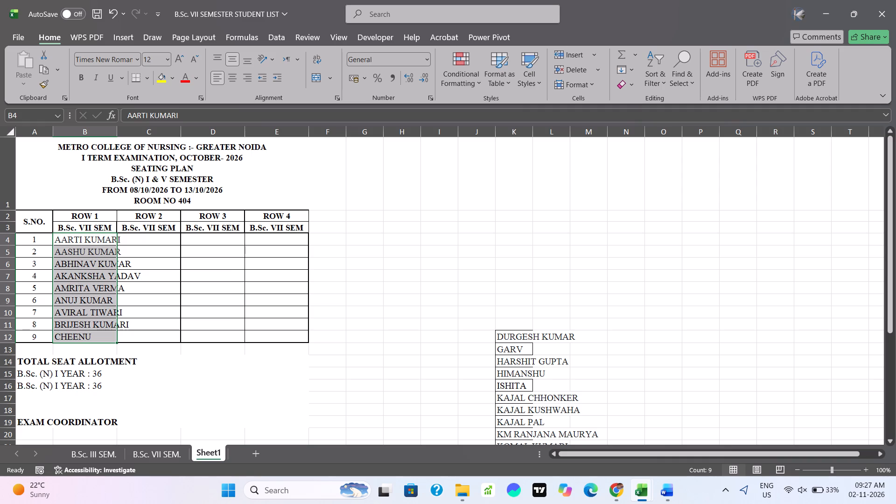
{"action": "left_click_drag", "start_coordinate": [517, 335], "coordinate": [515, 432]}
{"action": "key", "text": "ctrl+x"}
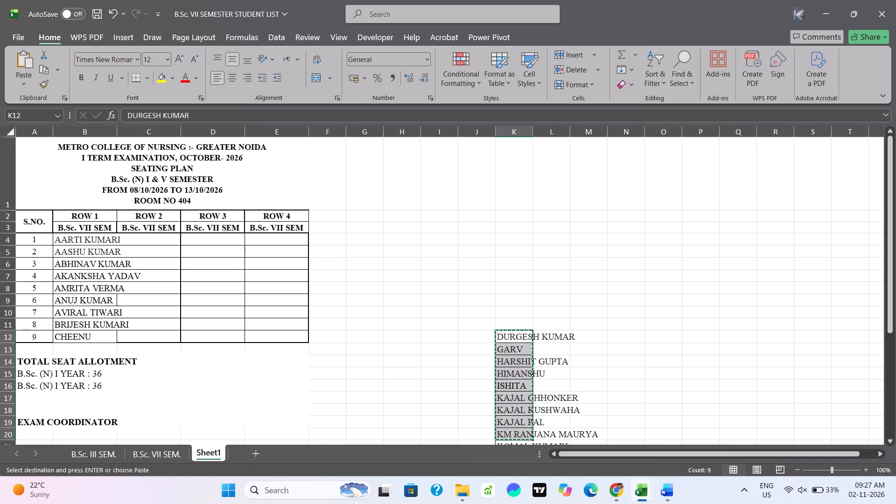
{"action": "left_click", "coordinate": [170, 238]}
{"action": "key", "text": "ctrl+v"}
Move the third group of nine names (K21:K29) into the ROW 3 column, starting at D4.
{"action": "scroll", "coordinate": [516, 287], "scroll_direction": "down", "scroll_amount": 2}
{"action": "left_click_drag", "start_coordinate": [518, 238], "coordinate": [521, 309]}
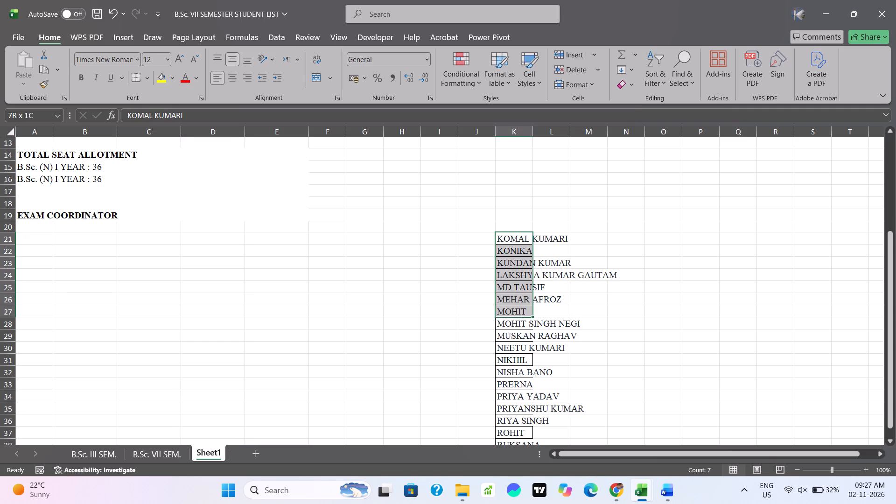
{"action": "left_click_drag", "start_coordinate": [521, 309], "coordinate": [518, 333]}
{"action": "key", "text": "ctrl+x"}
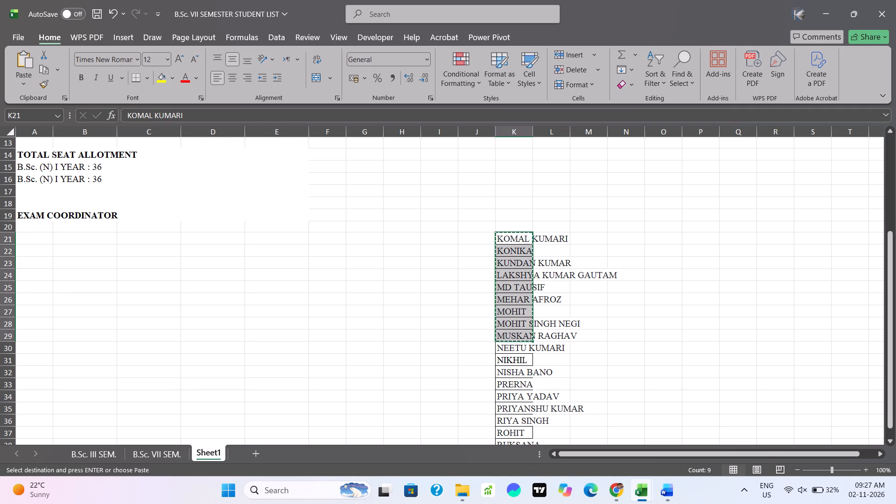
{"action": "scroll", "coordinate": [526, 201], "scroll_direction": "up", "scroll_amount": 3}
{"action": "left_click", "coordinate": [215, 239]}
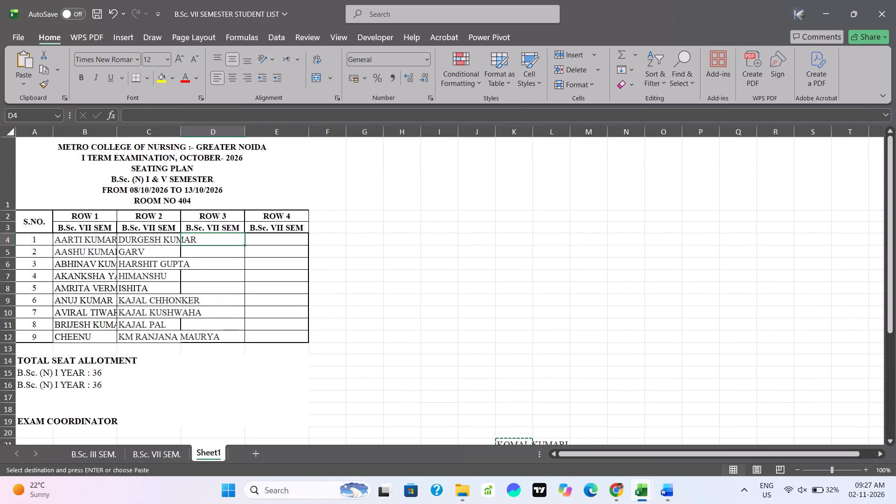
{"action": "key", "text": "ctrl+v"}
Move the last nine names (K30:K38) into the ROW 4 column, starting at E4.
{"action": "scroll", "coordinate": [495, 303], "scroll_direction": "down", "scroll_amount": 3}
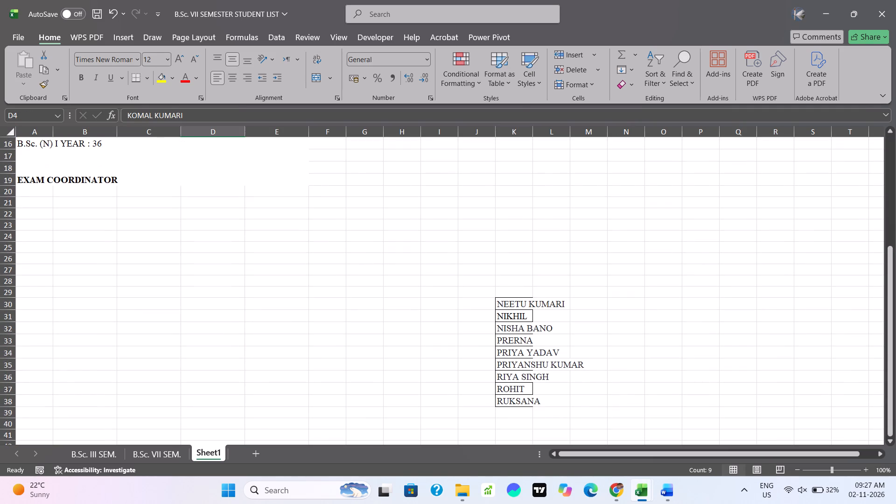
{"action": "left_click_drag", "start_coordinate": [519, 301], "coordinate": [523, 401]}
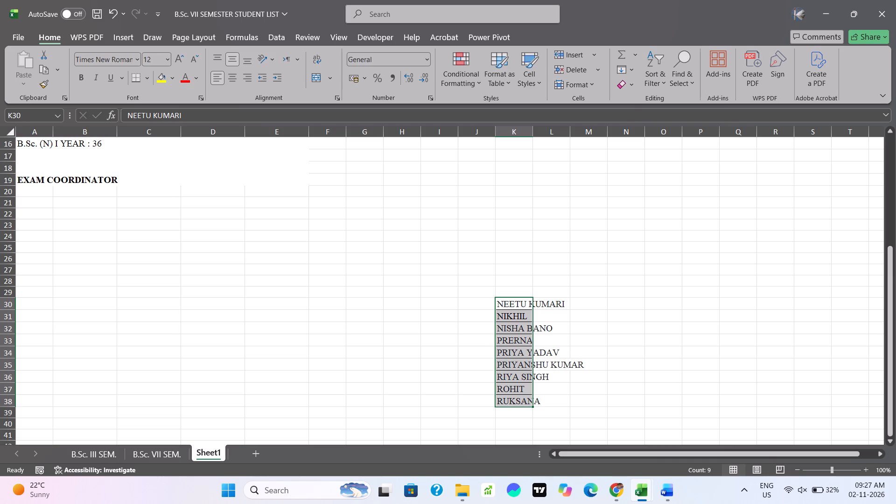
{"action": "key", "text": "ctrl+x"}
{"action": "scroll", "coordinate": [519, 269], "scroll_direction": "up", "scroll_amount": 3}
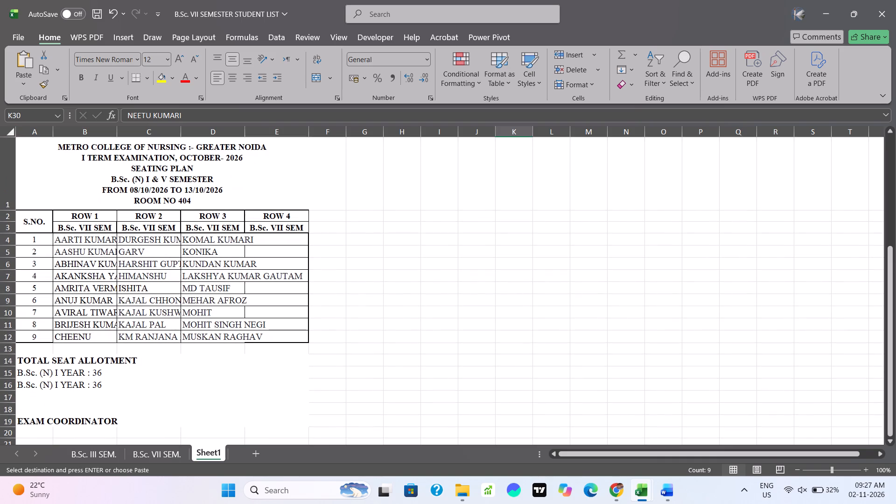
{"action": "left_click", "coordinate": [281, 236]}
{"action": "key", "text": "ctrl+v"}
{"action": "left_click", "coordinate": [459, 245]}
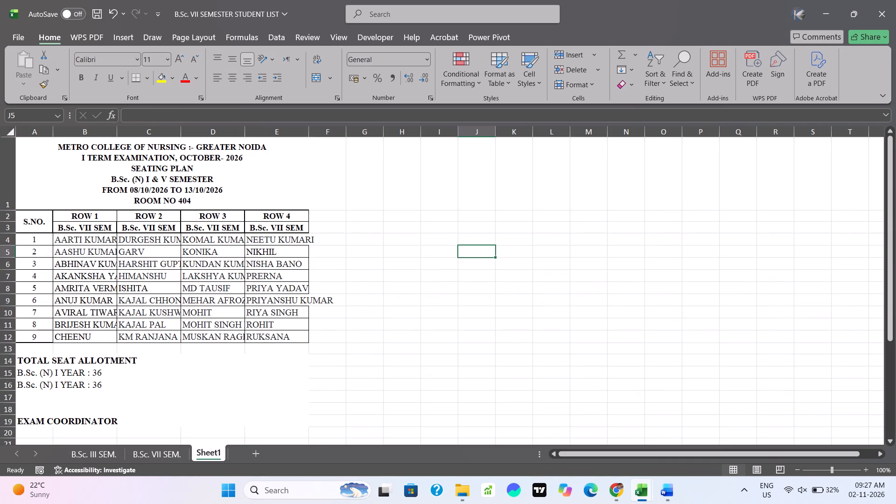
Widen the ROW 4 column slightly and wrap the text of the student names in B4:E12.
{"action": "left_click_drag", "start_coordinate": [83, 236], "coordinate": [295, 271]}
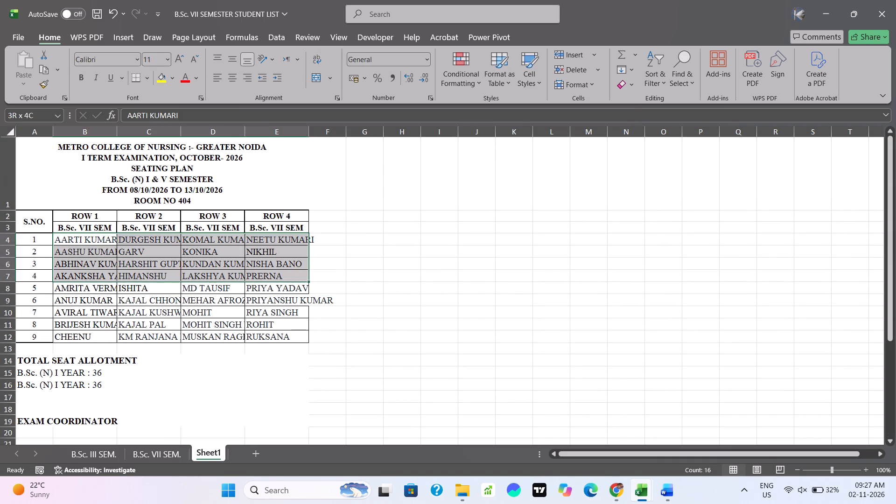
{"action": "left_click_drag", "start_coordinate": [295, 271], "coordinate": [293, 333]}
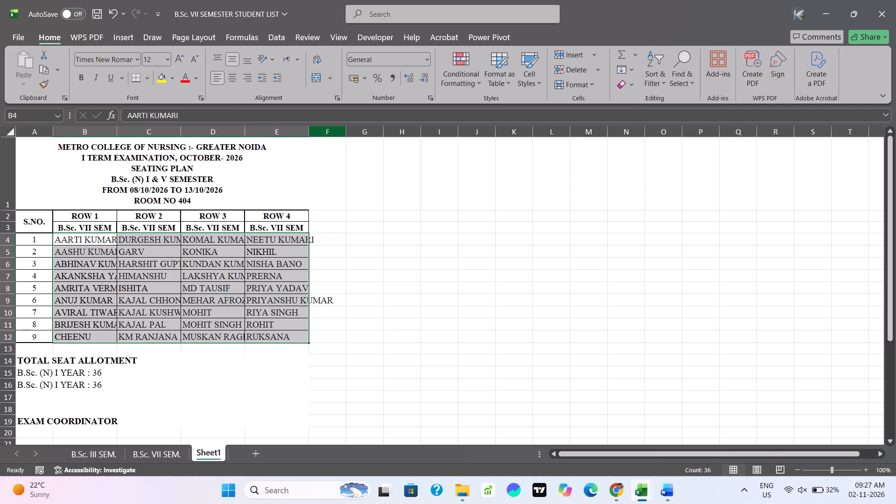
{"action": "left_click_drag", "start_coordinate": [310, 129], "coordinate": [326, 130]}
{"action": "left_click", "coordinate": [319, 61]}
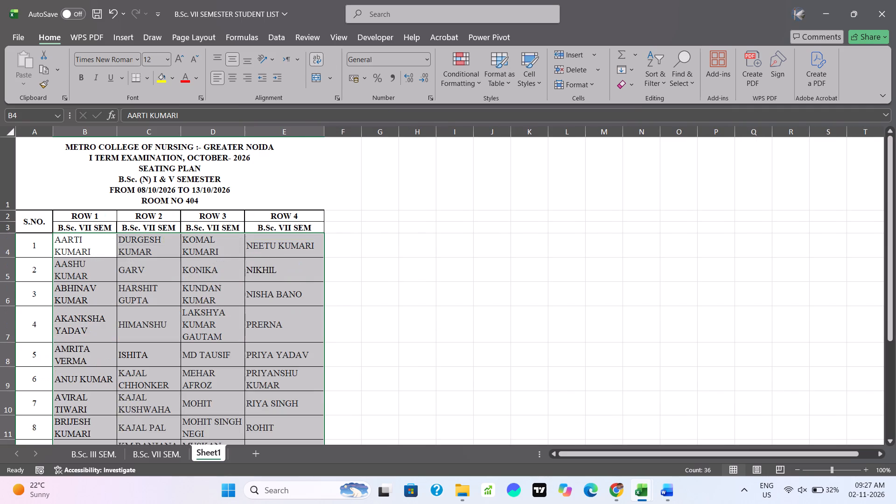
{"action": "left_click", "coordinate": [452, 314]}
Centre the student names in B4:E12 horizontally.
{"action": "left_click_drag", "start_coordinate": [74, 242], "coordinate": [266, 386]}
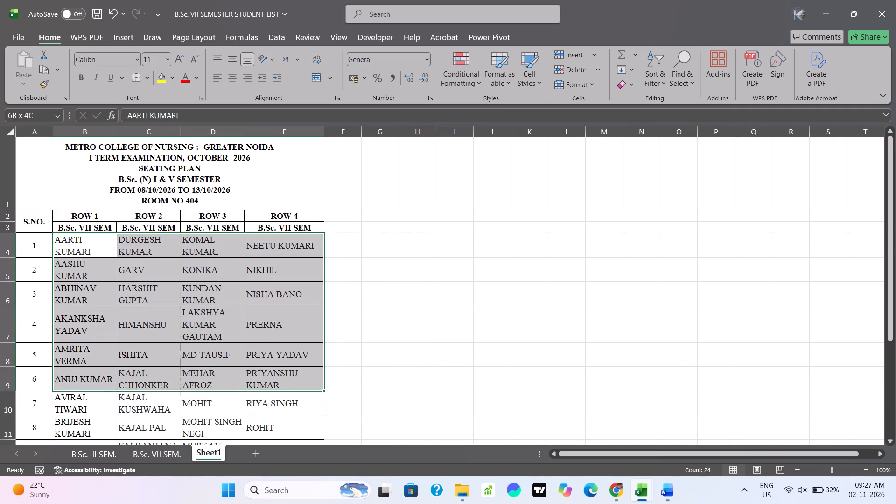
{"action": "left_click_drag", "start_coordinate": [266, 386], "coordinate": [267, 386]}
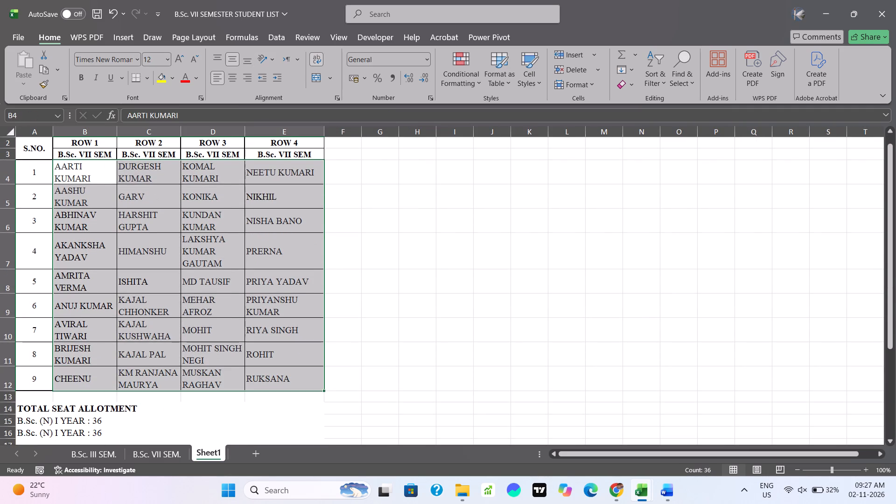
{"action": "left_click", "coordinate": [231, 74]}
{"action": "left_click", "coordinate": [436, 245]}
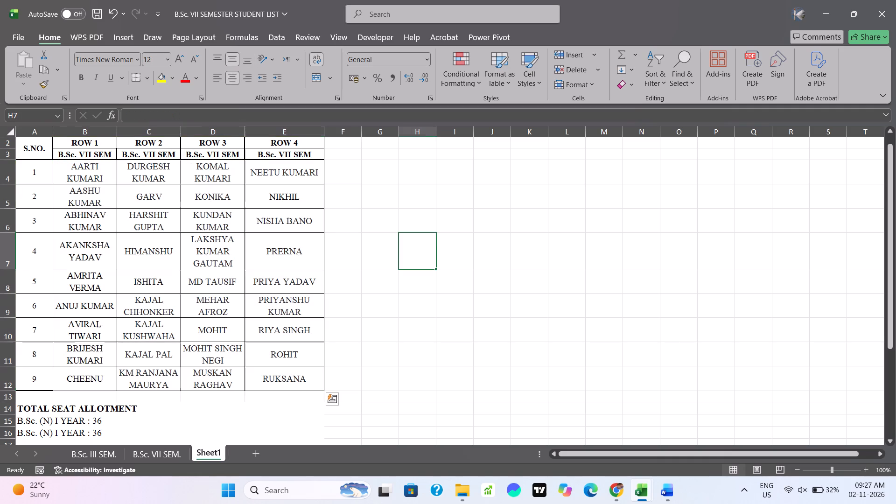
Widen columns B to E equally so that most student names fit on one line.
{"action": "scroll", "coordinate": [370, 189], "scroll_direction": "up", "scroll_amount": 1}
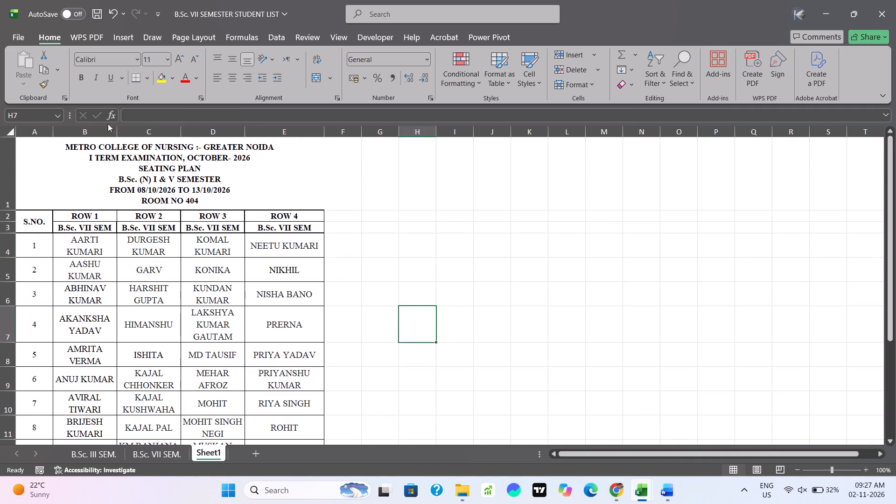
{"action": "left_click_drag", "start_coordinate": [103, 129], "coordinate": [317, 136]}
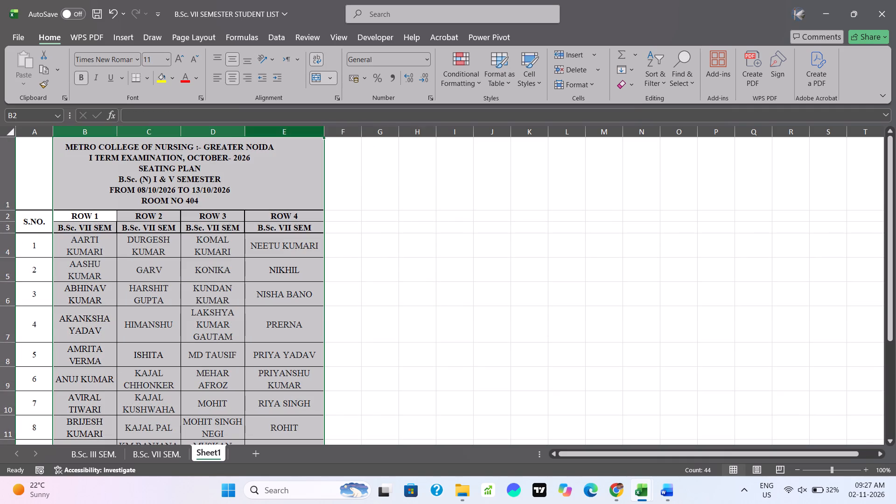
{"action": "left_click_drag", "start_coordinate": [327, 130], "coordinate": [336, 132]}
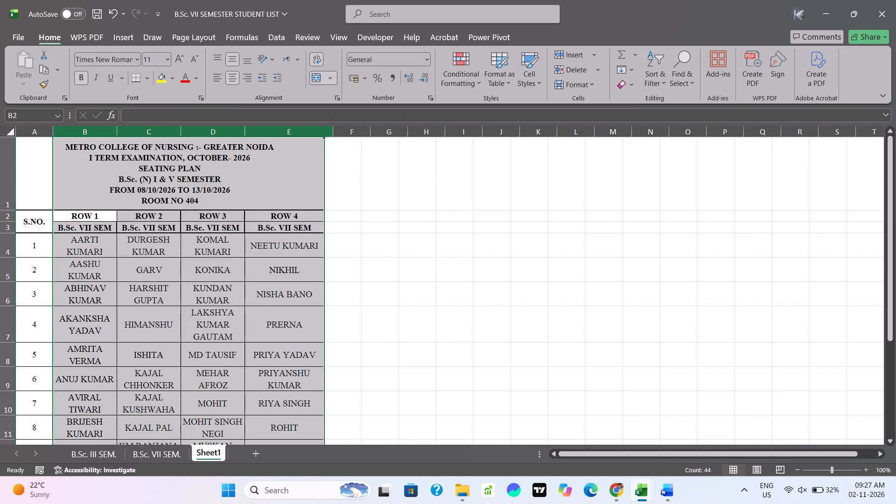
{"action": "left_click", "coordinate": [468, 253]}
Auto-fit the heights of rows 4 to 12 to the student names.
{"action": "left_click_drag", "start_coordinate": [1, 246], "coordinate": [0, 373]}
{"action": "double_click", "coordinate": [0, 389]}
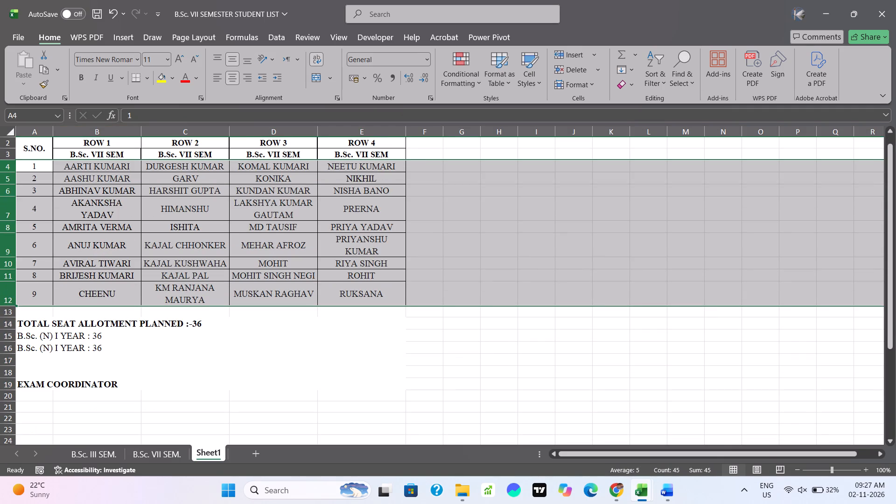
{"action": "left_click", "coordinate": [367, 382]}
Apply uniform thin borders to all cells of the seating table from B2 to E12.
{"action": "scroll", "coordinate": [546, 254], "scroll_direction": "up", "scroll_amount": 1}
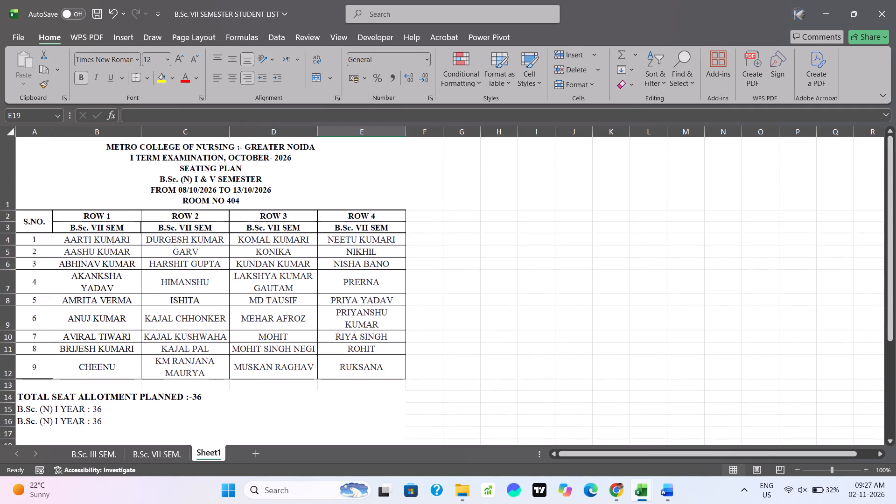
{"action": "left_click_drag", "start_coordinate": [70, 214], "coordinate": [350, 354]}
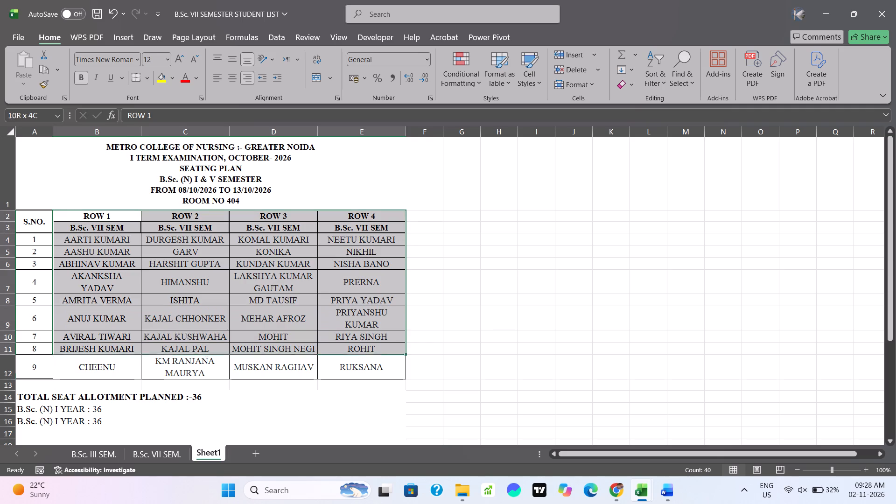
{"action": "left_click_drag", "start_coordinate": [350, 354], "coordinate": [348, 361]}
{"action": "left_click", "coordinate": [148, 77]}
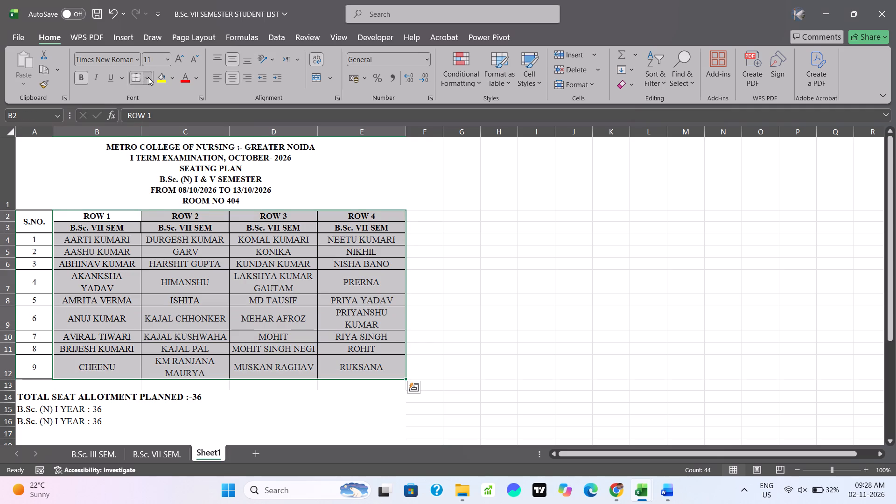
{"action": "left_click", "coordinate": [161, 193]}
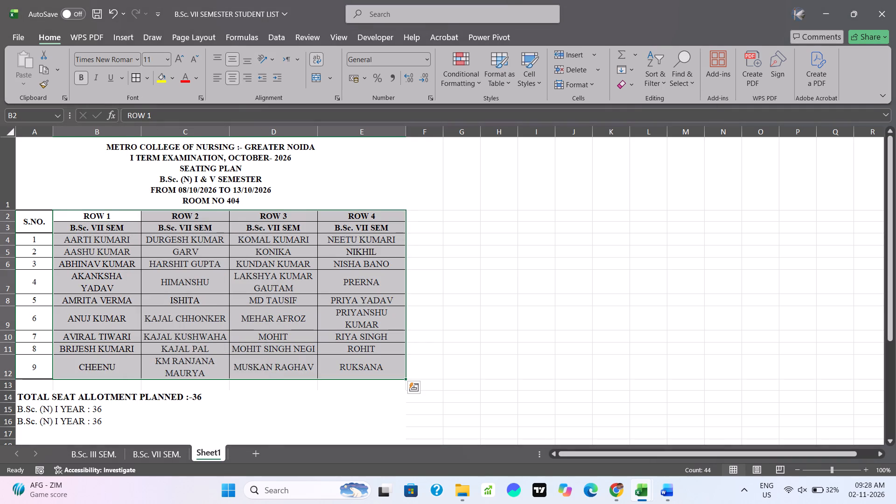
{"action": "left_click", "coordinate": [557, 266]}
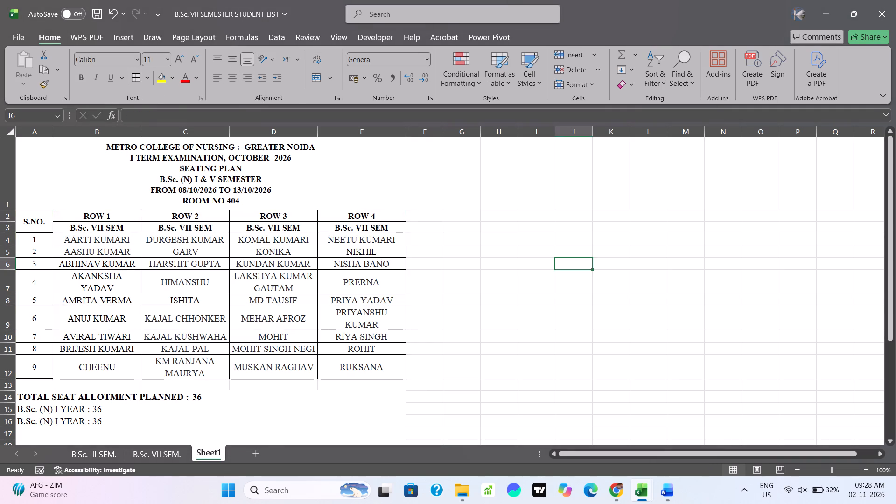
Apply thick outside borders around the header block B2:E3 and around the ROW columns from row 2 to row 12.
{"action": "left_click_drag", "start_coordinate": [67, 216], "coordinate": [354, 227]}
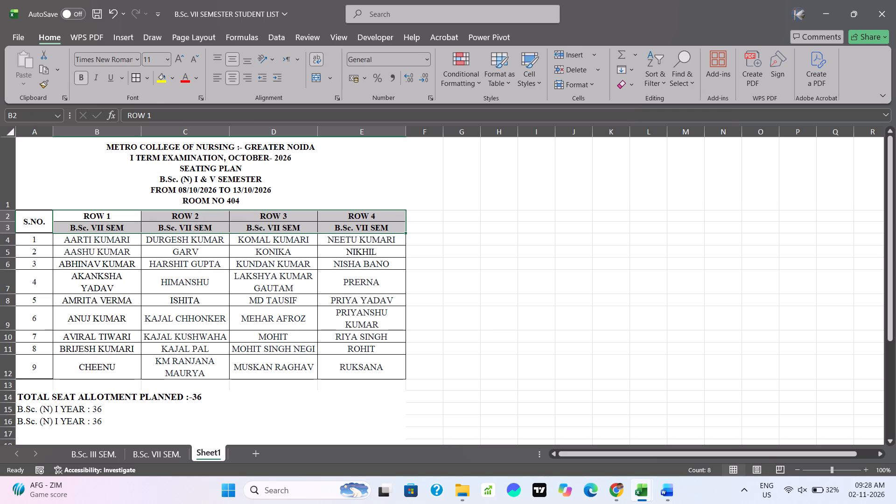
{"action": "left_click", "coordinate": [147, 73]}
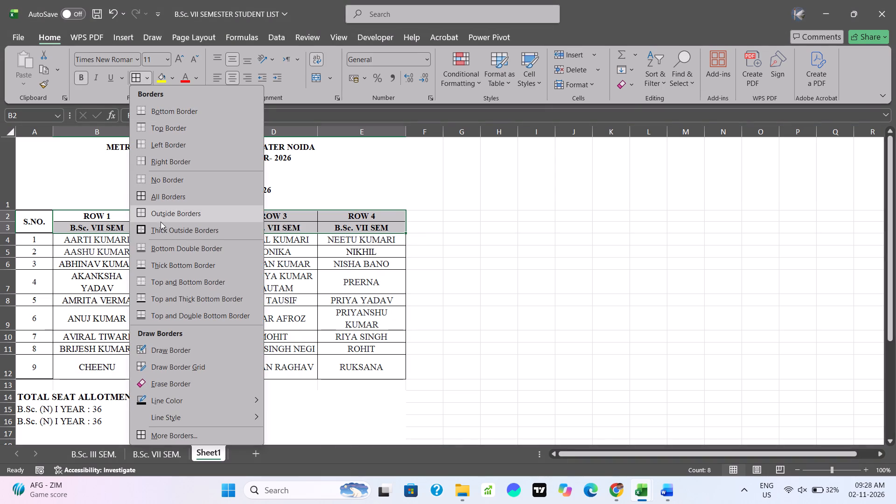
{"action": "left_click", "coordinate": [161, 231]}
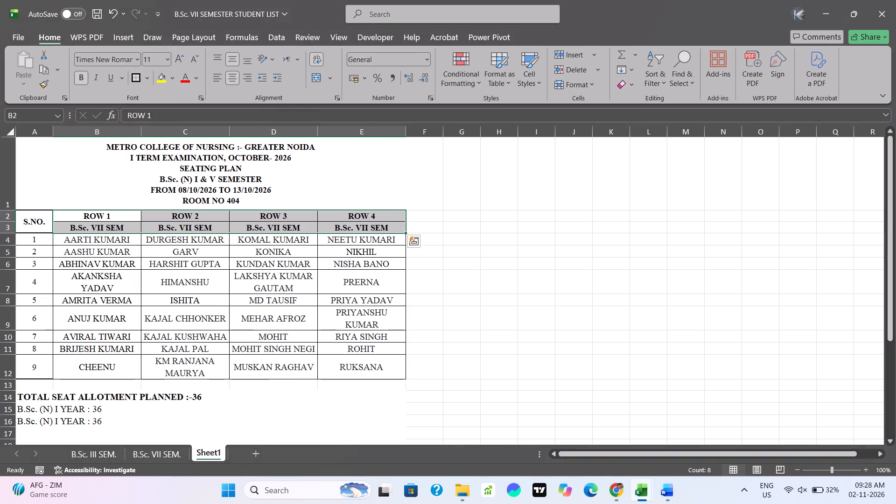
{"action": "left_click_drag", "start_coordinate": [117, 217], "coordinate": [109, 365]}
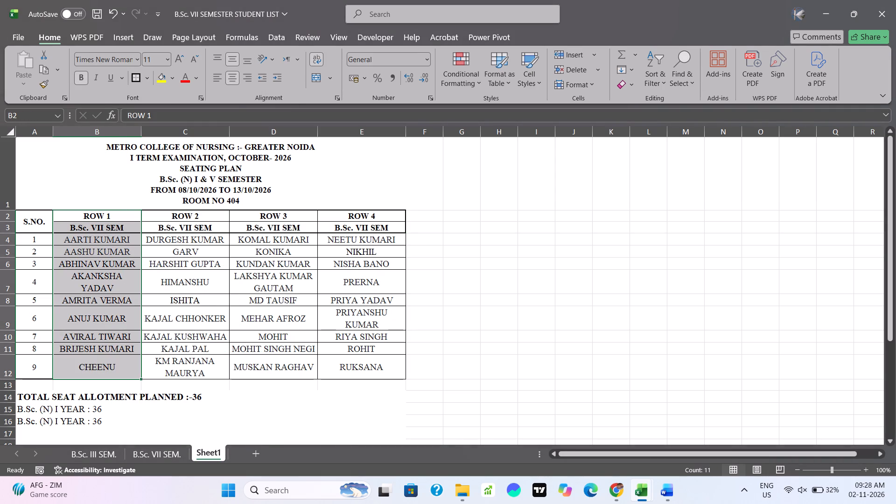
{"action": "left_click", "coordinate": [133, 79]}
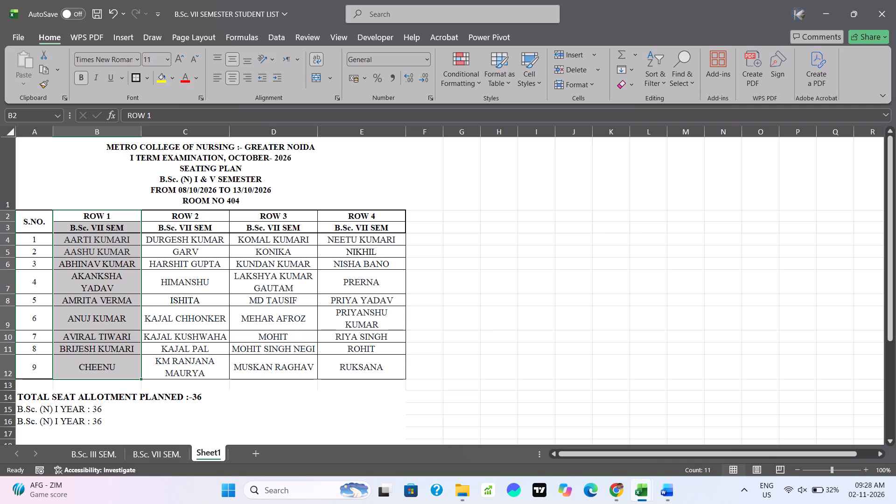
{"action": "left_click_drag", "start_coordinate": [267, 218], "coordinate": [252, 365]}
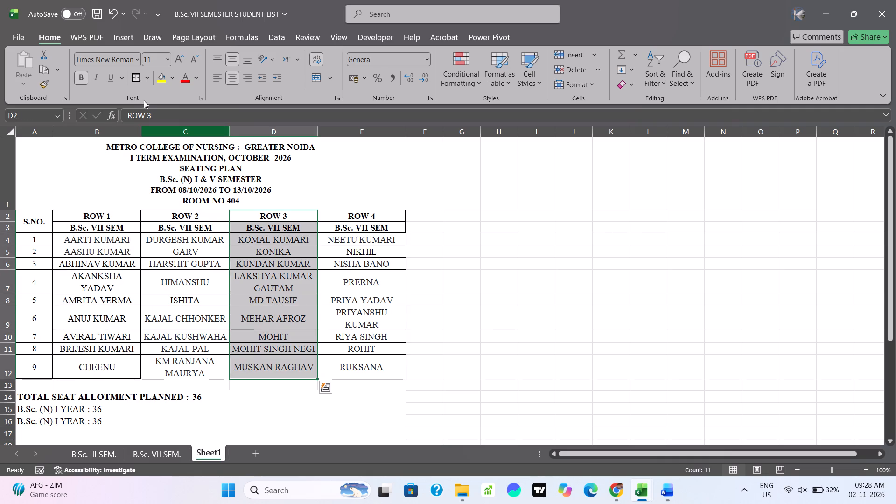
{"action": "left_click", "coordinate": [139, 75]}
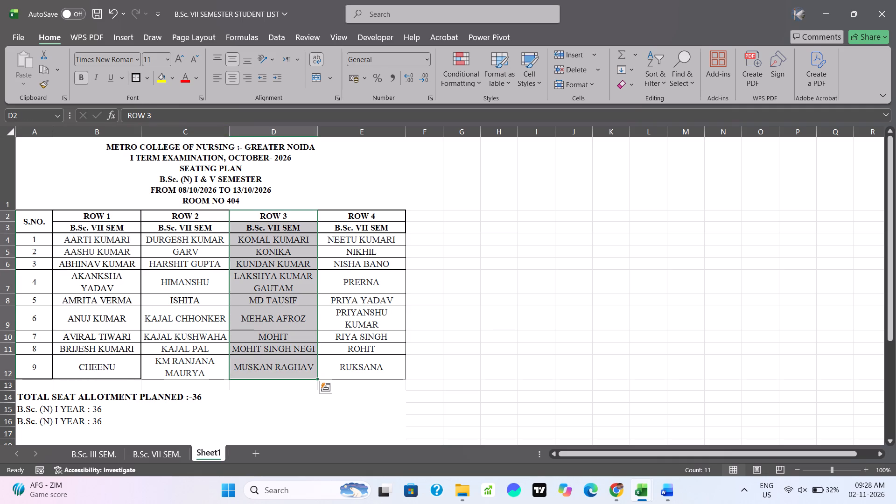
{"action": "left_click_drag", "start_coordinate": [158, 214], "coordinate": [356, 368]}
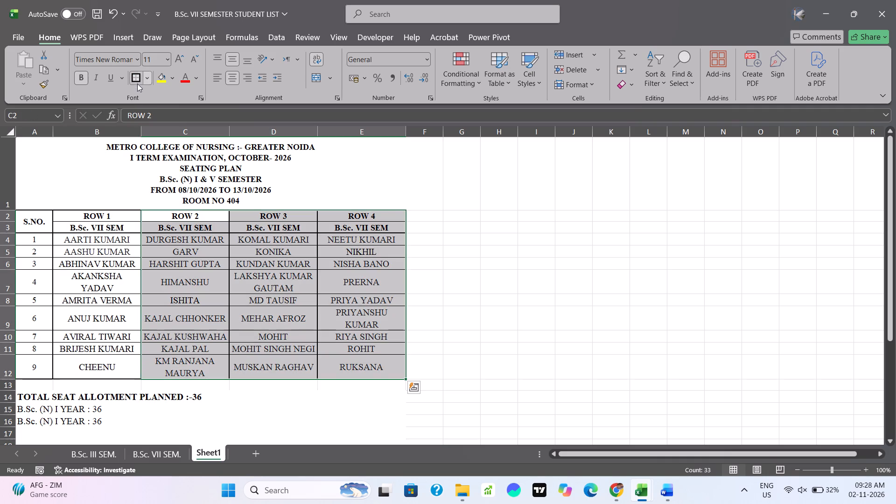
{"action": "left_click", "coordinate": [136, 80]}
{"action": "left_click", "coordinate": [483, 268]}
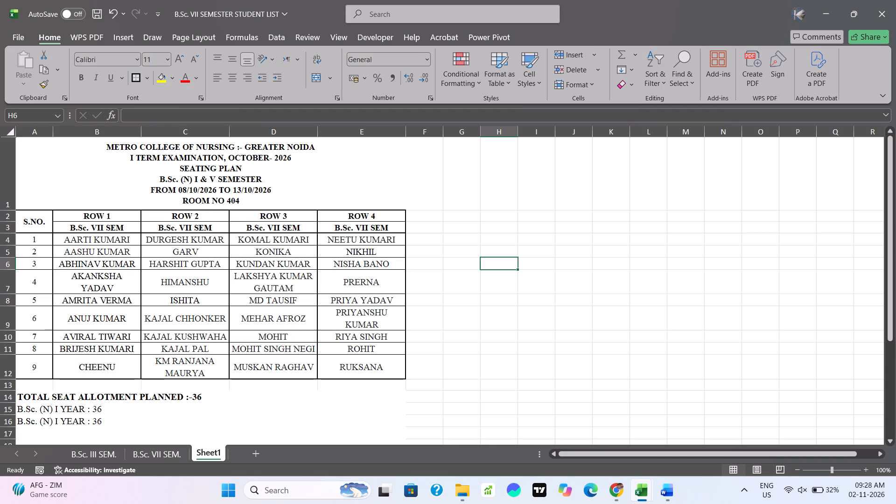
Make row 3, the B.Sc. VII SEM header row, slightly taller.
{"action": "left_click_drag", "start_coordinate": [10, 233], "coordinate": [9, 239]}
{"action": "left_click", "coordinate": [471, 320]}
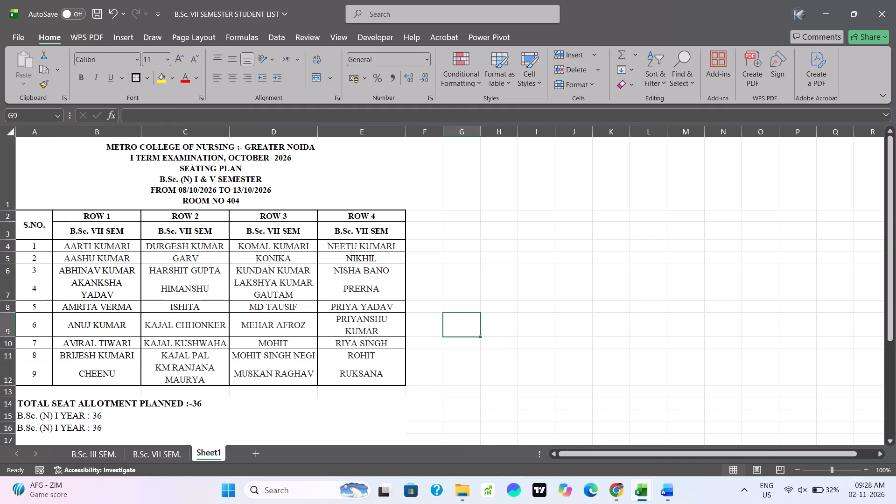
Set the seating plan's print orientation to landscape and return to the sheet.
{"action": "key", "text": "ctrl+p"}
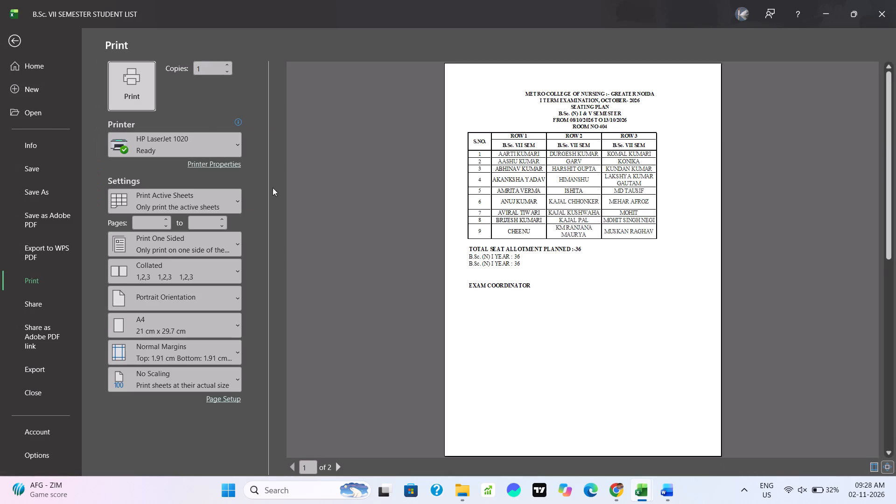
{"action": "left_click", "coordinate": [201, 291]}
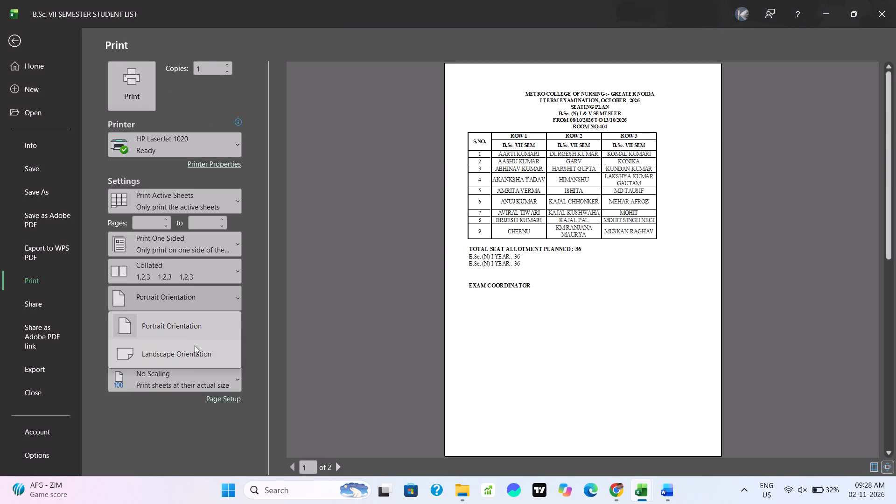
{"action": "left_click", "coordinate": [192, 349]}
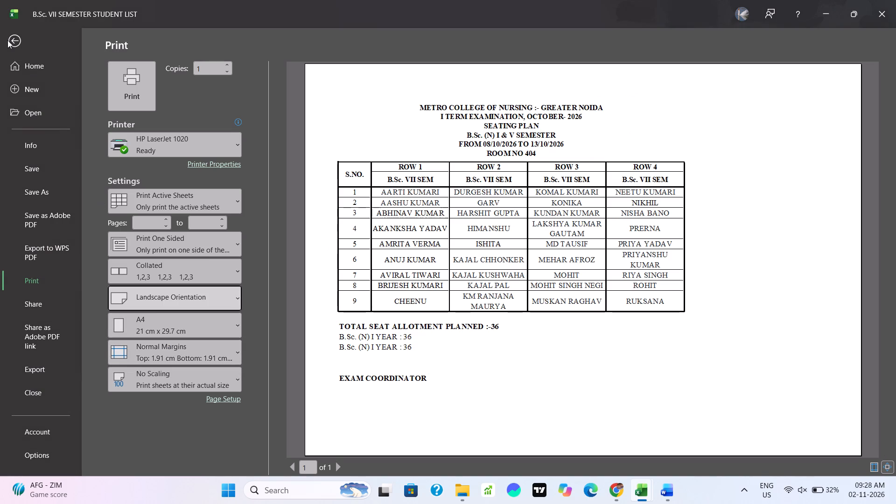
{"action": "left_click", "coordinate": [18, 45]}
Widen columns B to E equally until the table reaches the page's edge and every student name fits on one line.
{"action": "left_click_drag", "start_coordinate": [109, 135], "coordinate": [116, 136]}
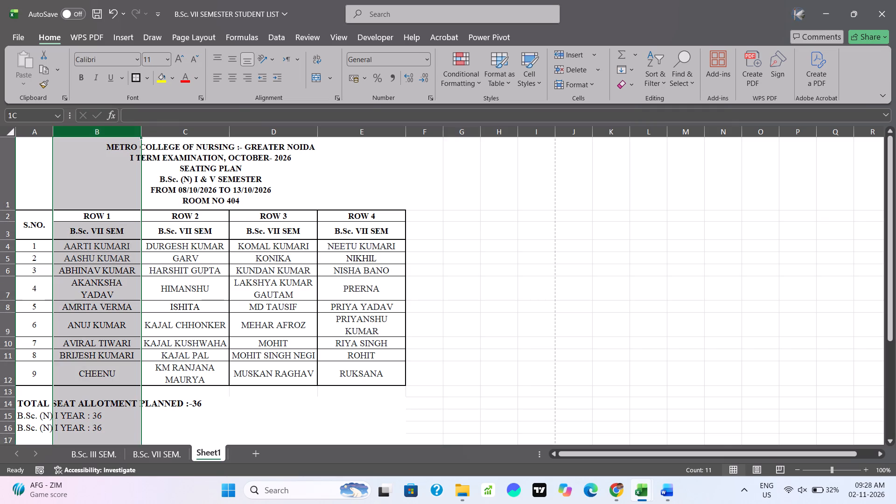
{"action": "left_click_drag", "start_coordinate": [116, 136], "coordinate": [354, 134]}
{"action": "left_click_drag", "start_coordinate": [406, 129], "coordinate": [429, 132]}
{"action": "left_click_drag", "start_coordinate": [502, 134], "coordinate": [516, 133]}
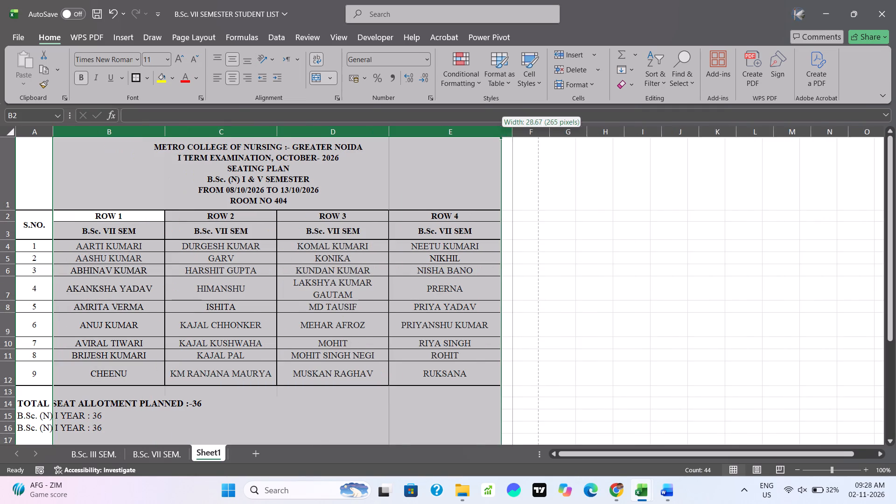
{"action": "left_click_drag", "start_coordinate": [516, 133], "coordinate": [517, 133]}
{"action": "left_click", "coordinate": [621, 266]}
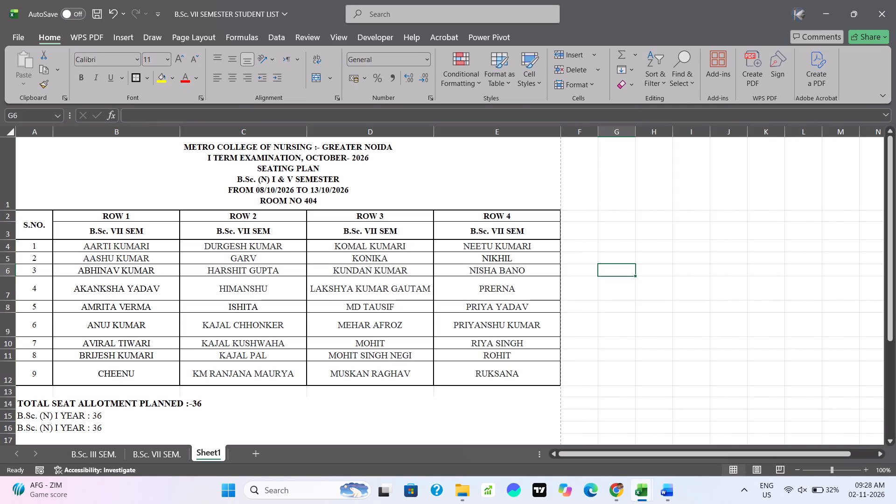
Give rows 4 to 12 an equal, taller height that keeps everything down to the EXAM COORDINATOR line on one page.
{"action": "left_click_drag", "start_coordinate": [1, 245], "coordinate": [0, 372]}
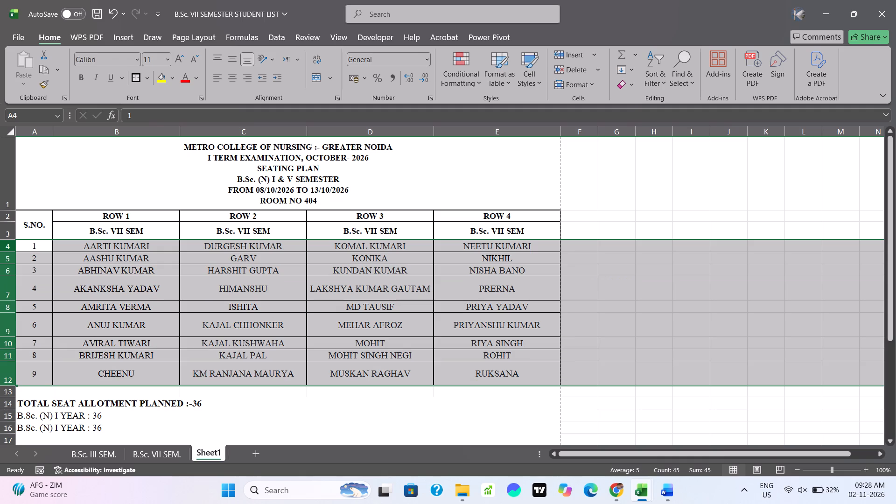
{"action": "left_click", "coordinate": [2, 386]}
{"action": "scroll", "coordinate": [181, 345], "scroll_direction": "down", "scroll_amount": 1}
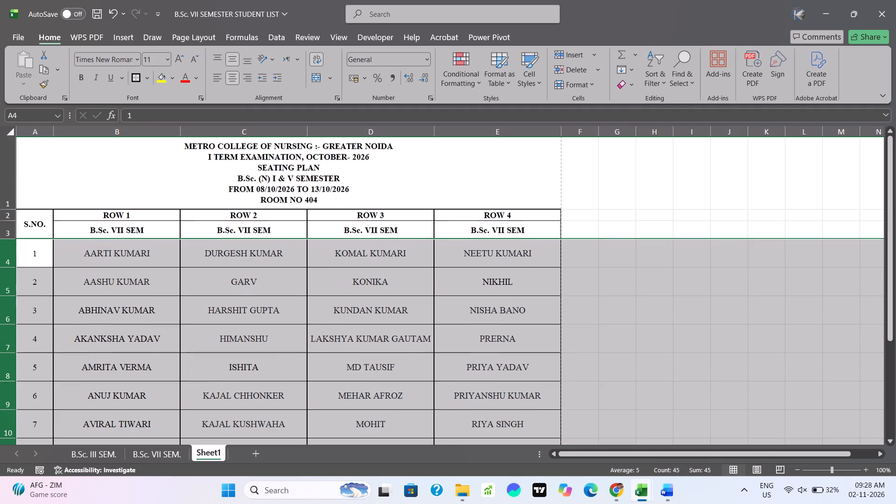
{"action": "scroll", "coordinate": [181, 345], "scroll_direction": "down", "scroll_amount": 2}
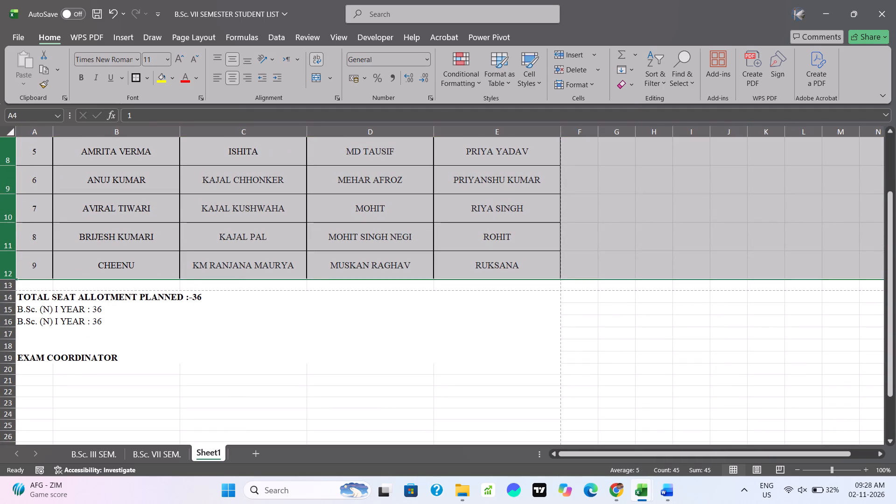
{"action": "left_click", "coordinate": [12, 280]}
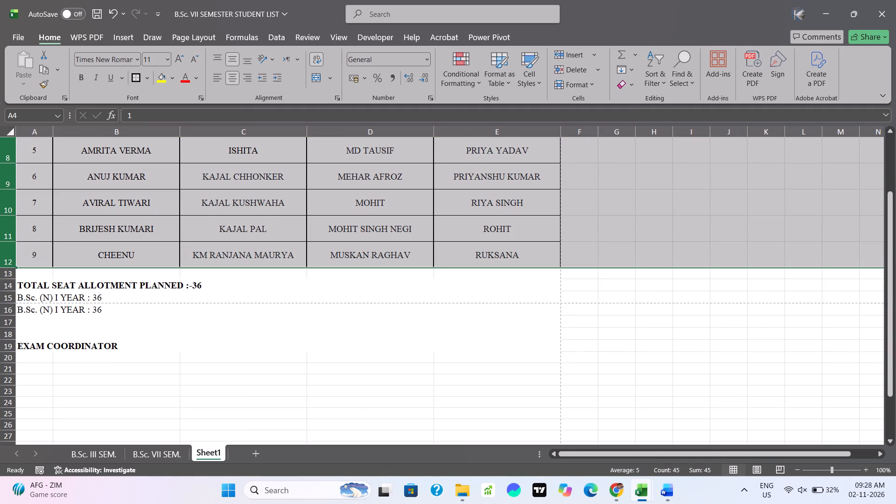
{"action": "left_click_drag", "start_coordinate": [8, 269], "coordinate": [8, 264]}
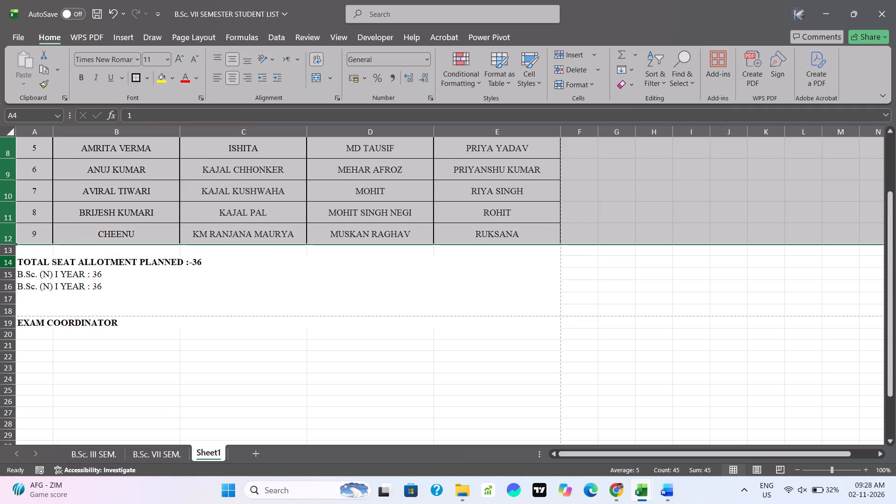
{"action": "left_click", "coordinate": [5, 246]}
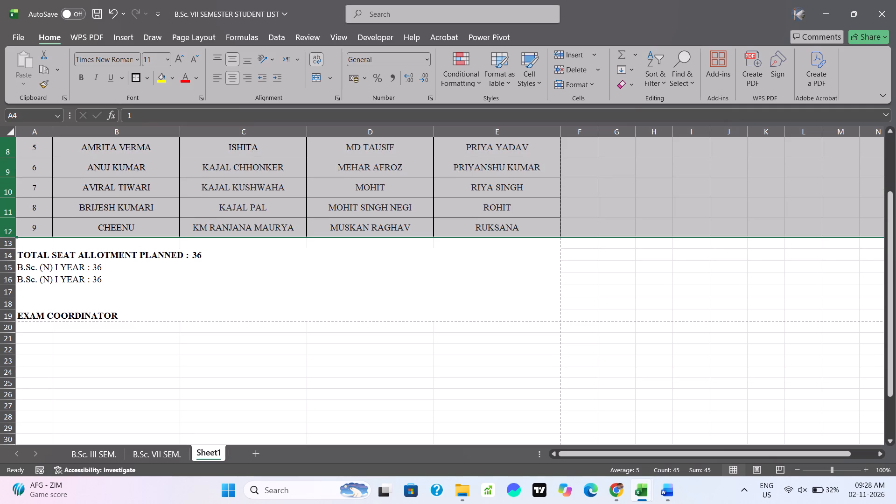
{"action": "left_click", "coordinate": [193, 282]}
Change the semester line in the seating plan heading to B.Sc. (N) VII SEMESTER.
{"action": "scroll", "coordinate": [588, 287], "scroll_direction": "up", "scroll_amount": 2}
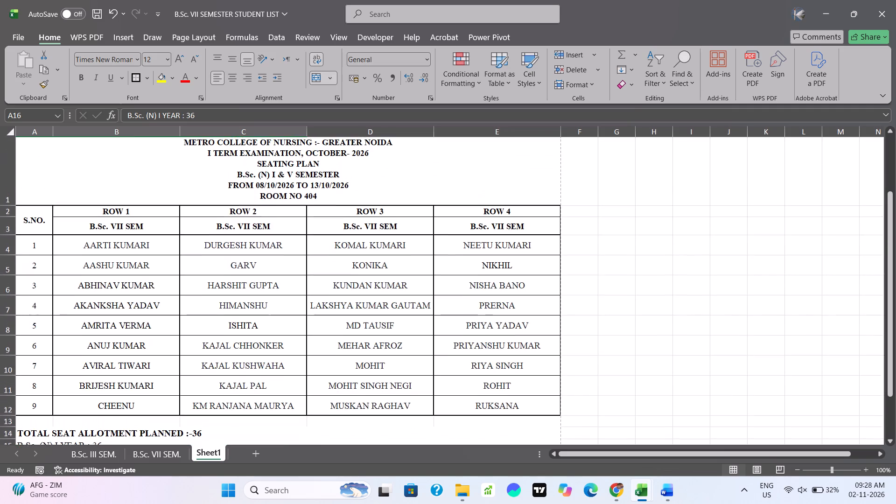
{"action": "scroll", "coordinate": [588, 287], "scroll_direction": "up", "scroll_amount": 2}
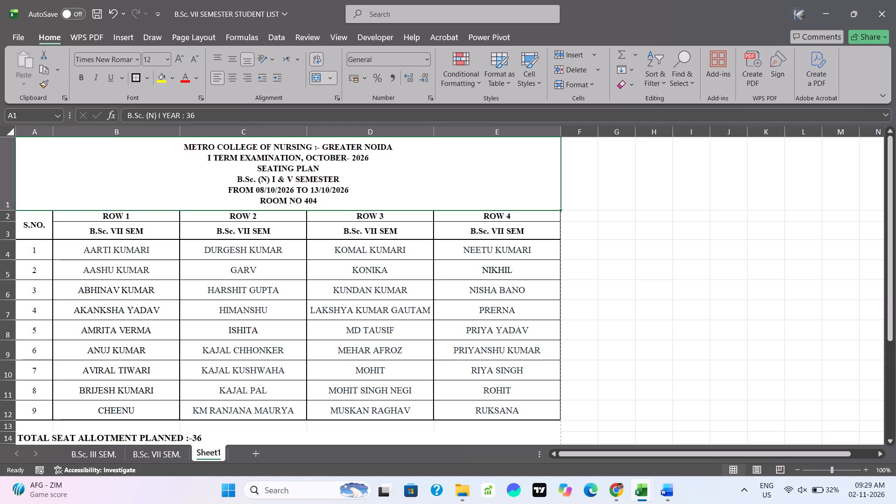
{"action": "double_click", "coordinate": [283, 179]}
{"action": "key", "text": "Right"}
{"action": "key", "text": "BackSpace"}
{"action": "key", "text": "BackSpace"}
{"action": "key", "text": "BackSpace"}
{"action": "key", "text": "BackSpace"}
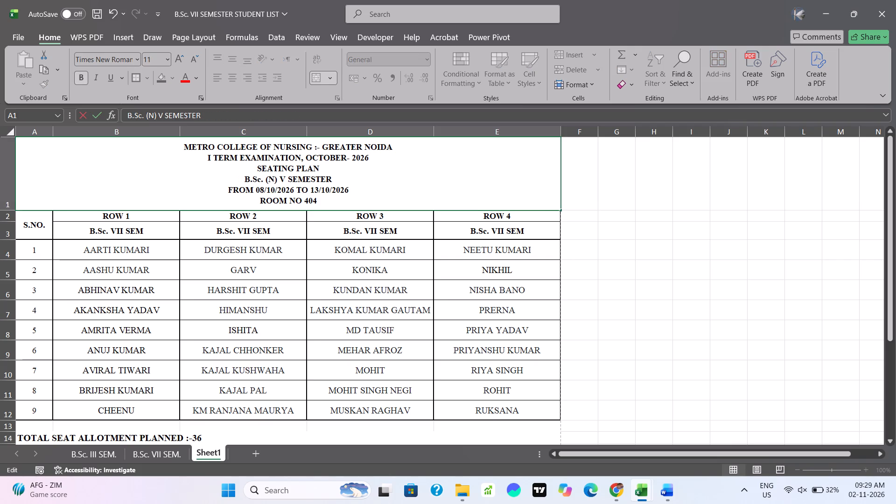
{"action": "key", "text": "Right"}
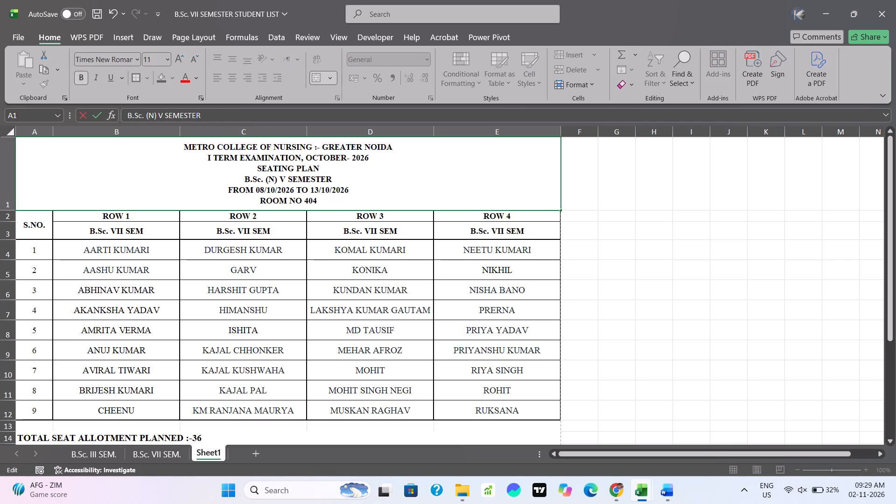
{"action": "type", "text": "II"}
{"action": "key", "text": "Right"}
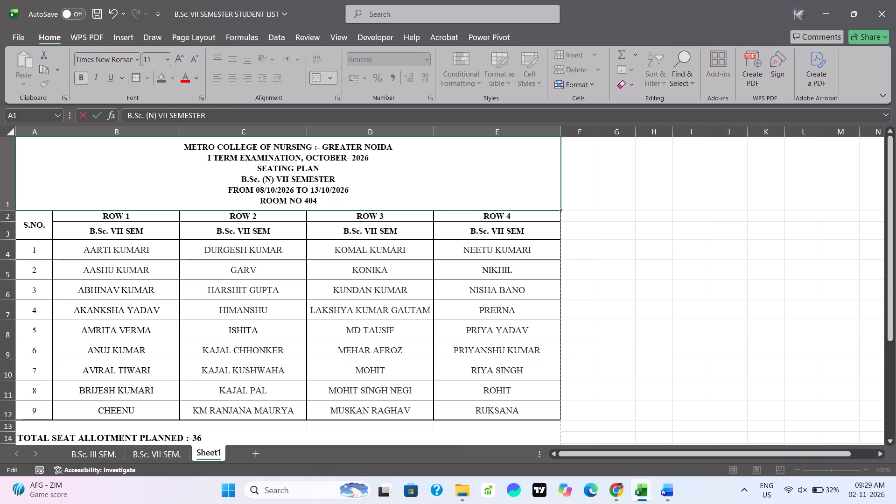
Change the start date in the heading's date line to 02/11/2026.
{"action": "left_click", "coordinate": [263, 191]}
{"action": "key", "text": "BackSpace"}
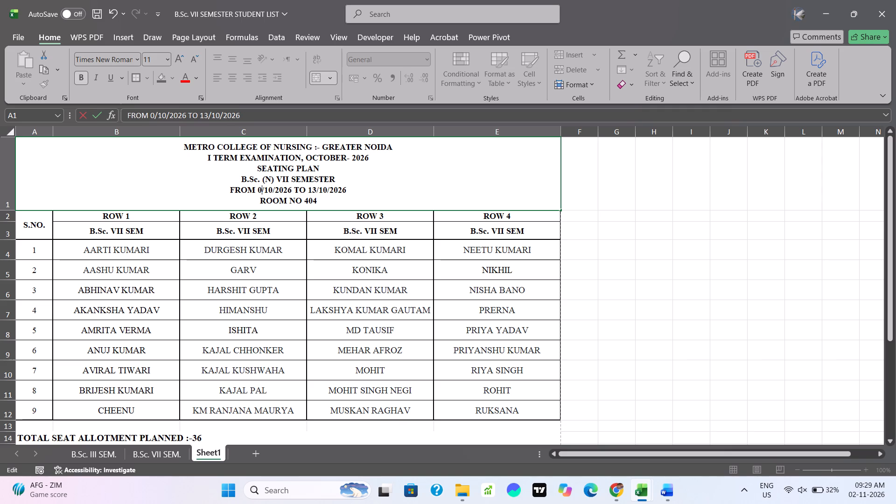
{"action": "key", "text": "2"}
{"action": "key", "text": "Right"}
{"action": "key", "text": "Right"}
{"action": "key", "text": "Right"}
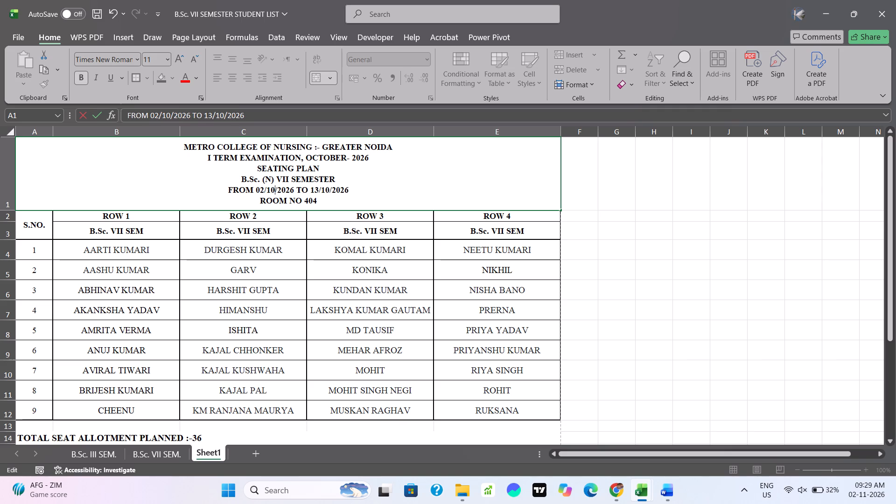
{"action": "key", "text": "BackSpace"}
{"action": "key", "text": "1"}
Change the end date in the heading's date line to 04/11/2026.
{"action": "key", "text": "Right"}
{"action": "key", "text": "Right"}
{"action": "key", "text": "Right"}
{"action": "key", "text": "Right"}
{"action": "key", "text": "Right"}
{"action": "key", "text": "Right"}
{"action": "key", "text": "Right"}
{"action": "key", "text": "Right"}
{"action": "key", "text": "Right"}
{"action": "key", "text": "Right"}
{"action": "key", "text": "Right"}
{"action": "key", "text": "BackSpace"}
{"action": "key", "text": "BackSpace"}
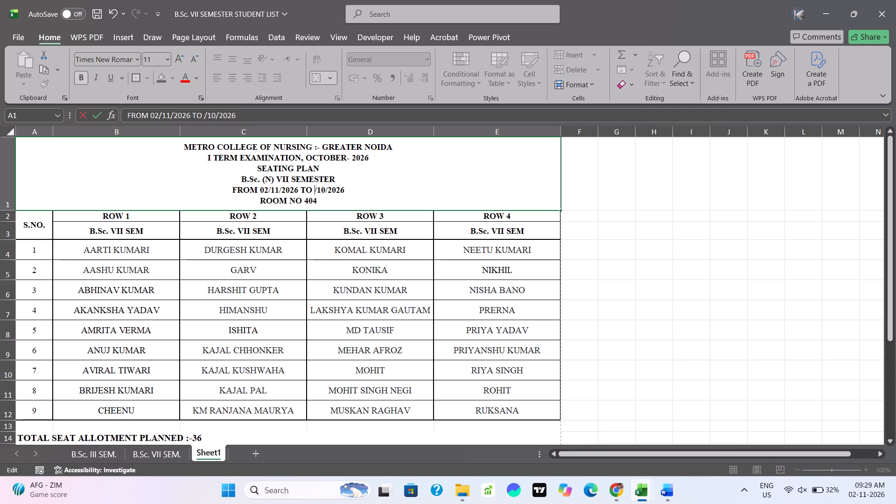
{"action": "type", "text": "04"}
{"action": "key", "text": "Right"}
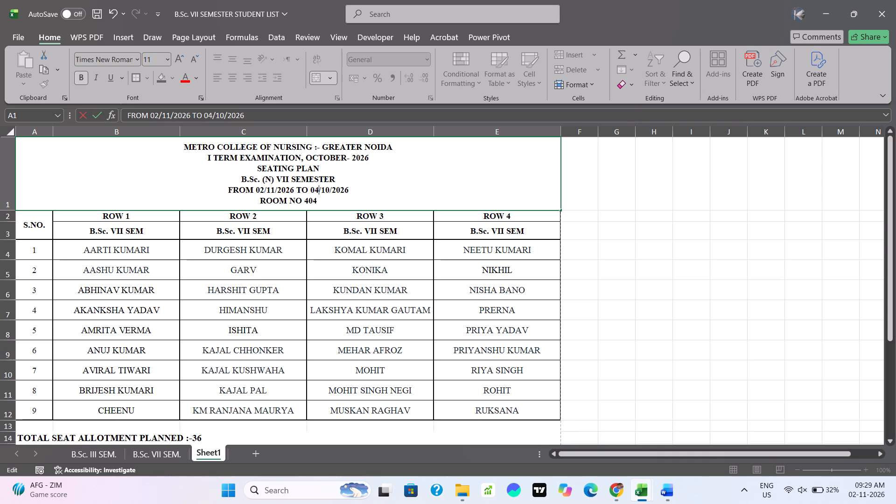
{"action": "key", "text": "Right"}
{"action": "key", "text": "Right"}
{"action": "key", "text": "bracketright"}
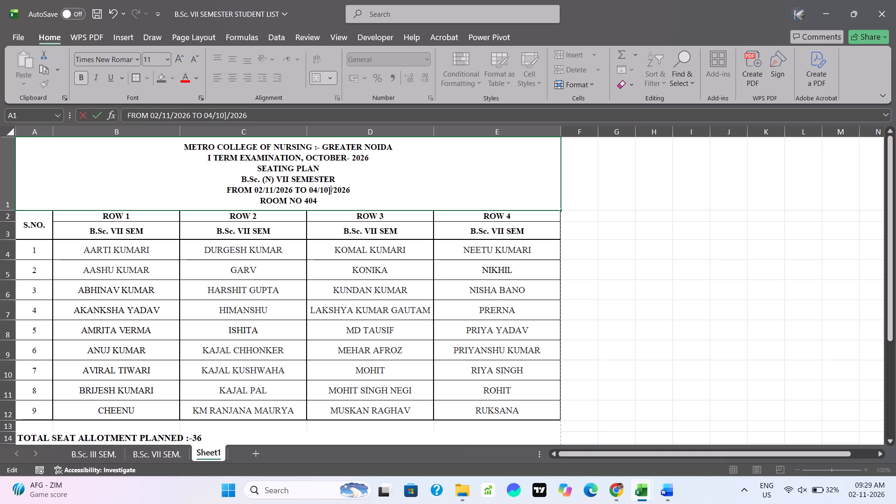
{"action": "key", "text": "BackSpace"}
{"action": "key", "text": "BackSpace"}
{"action": "key", "text": "1"}
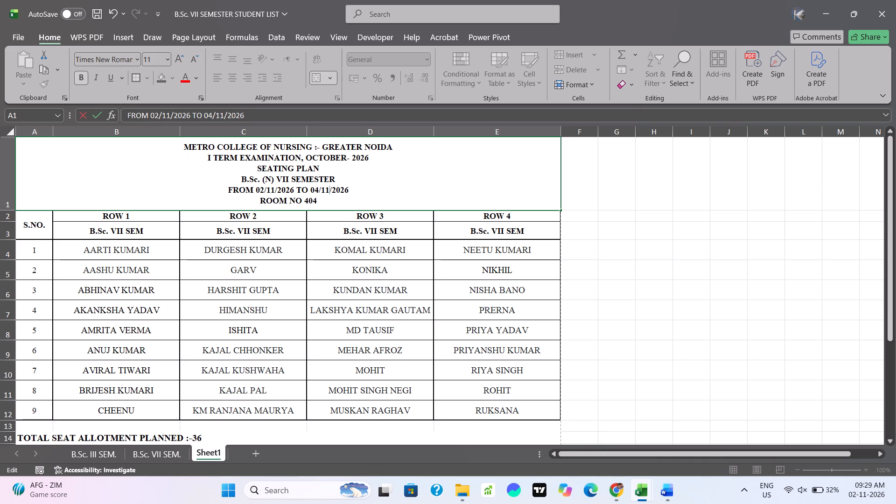
Change the first year line under the seat total in row 15 to read B.Sc. (N) VII YEAR.
{"action": "left_click", "coordinate": [602, 289]}
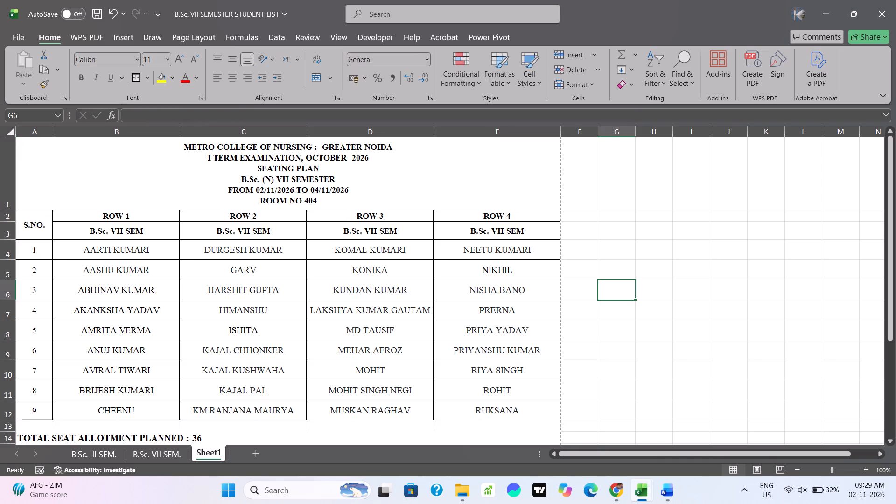
{"action": "scroll", "coordinate": [243, 321], "scroll_direction": "down", "scroll_amount": 1}
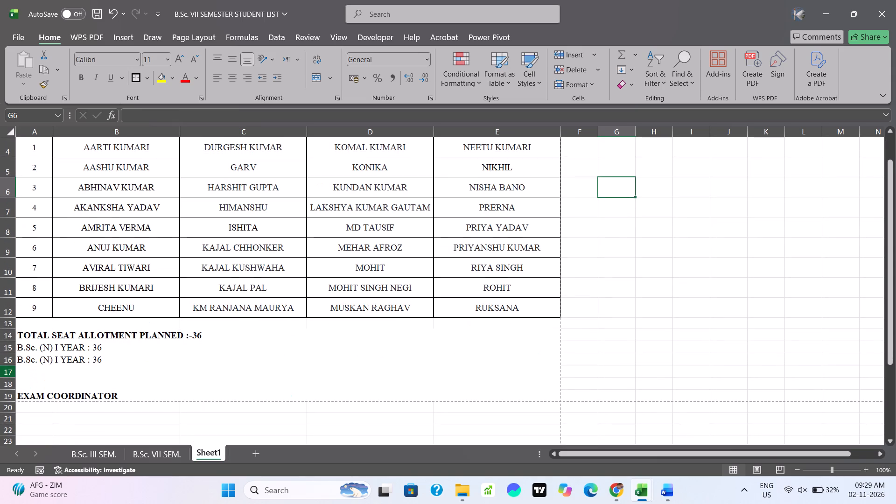
{"action": "double_click", "coordinate": [56, 349]}
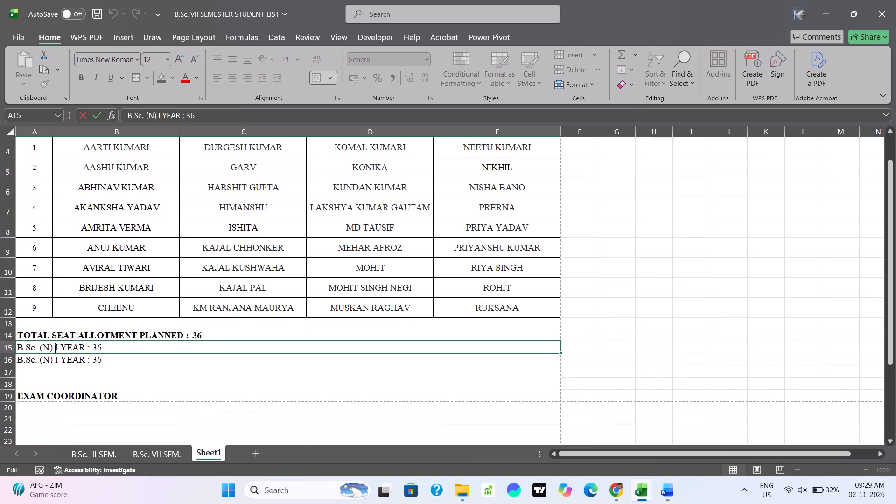
{"action": "key", "text": "v"}
{"action": "key", "text": "i"}
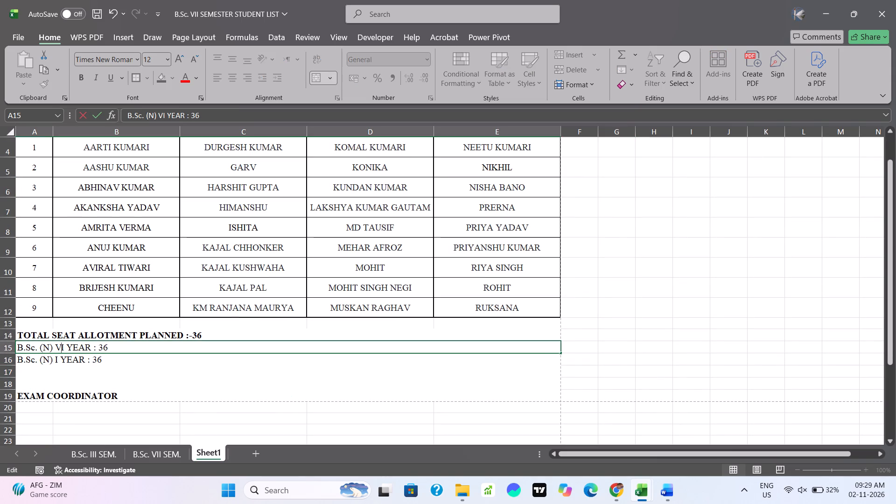
Delete row 16 containing the duplicate B.Sc. (N) I YEAR line.
{"action": "right_click", "coordinate": [5, 357]}
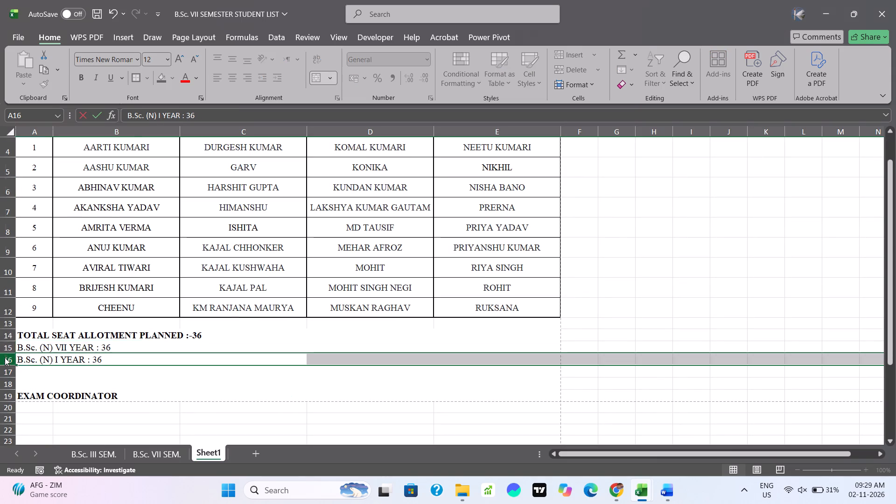
{"action": "left_click", "coordinate": [50, 262]}
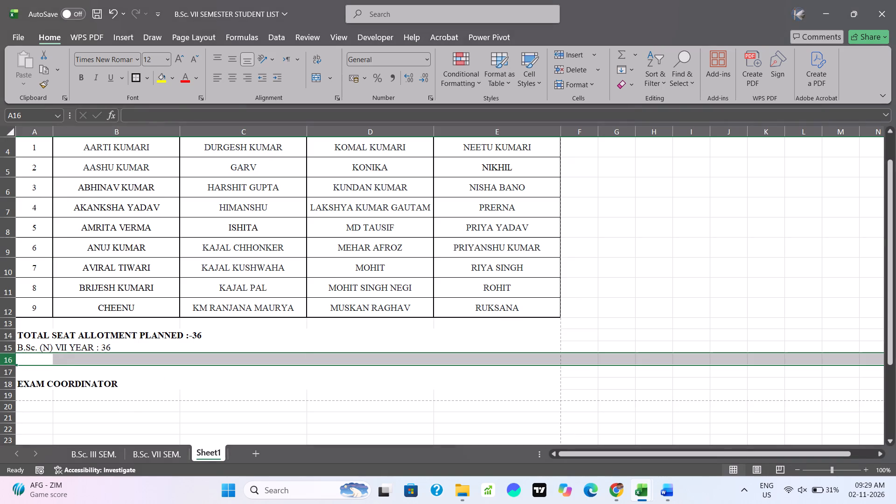
Print one copy of the room 404 seating plan on the HP LaserJet 1020.
{"action": "left_click", "coordinate": [741, 272]}
{"action": "key", "text": "ctrl+p"}
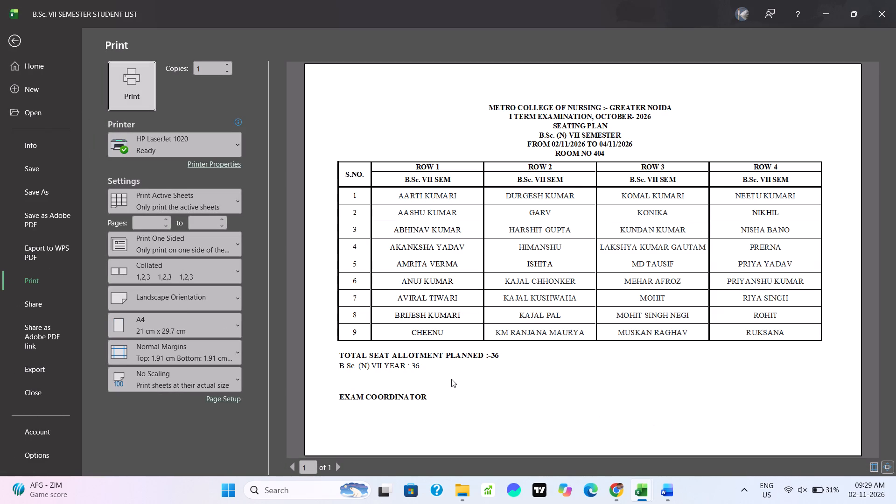
{"action": "left_click", "coordinate": [143, 91]}
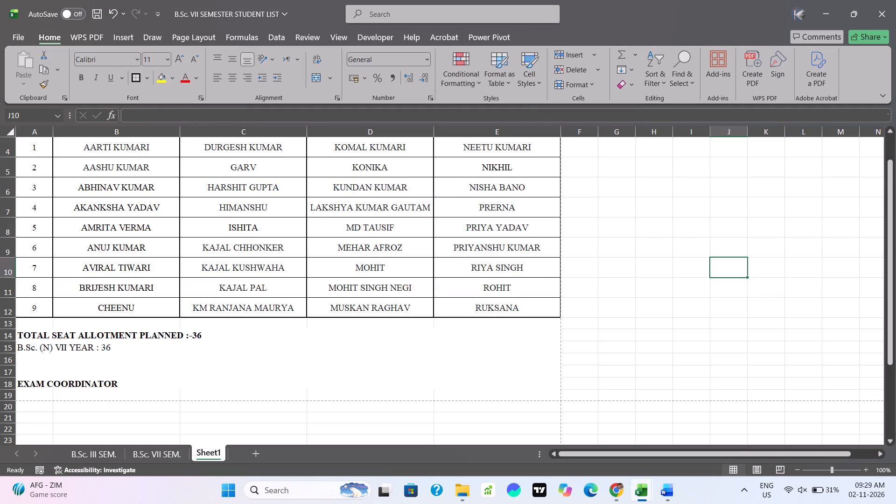
Rename the seating plan sheet as 404.
{"action": "double_click", "coordinate": [215, 455]}
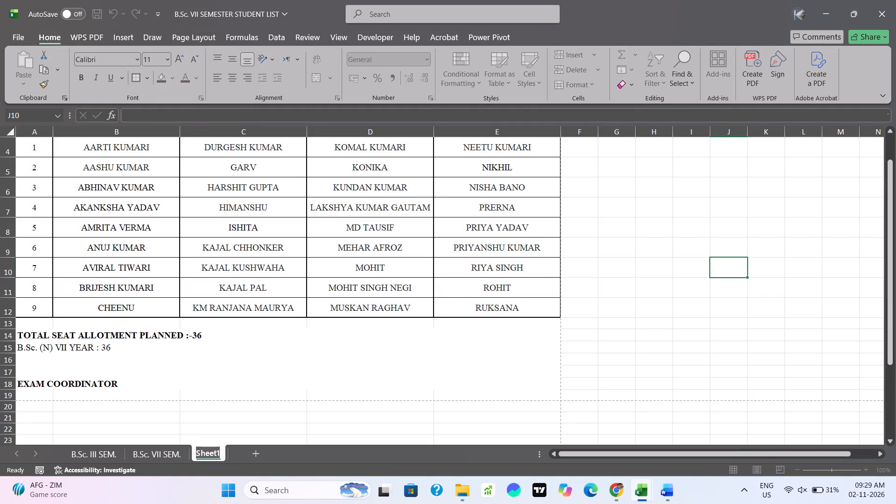
{"action": "key", "text": "BackSpace"}
{"action": "type", "text": "404"}
{"action": "left_click", "coordinate": [471, 442]}
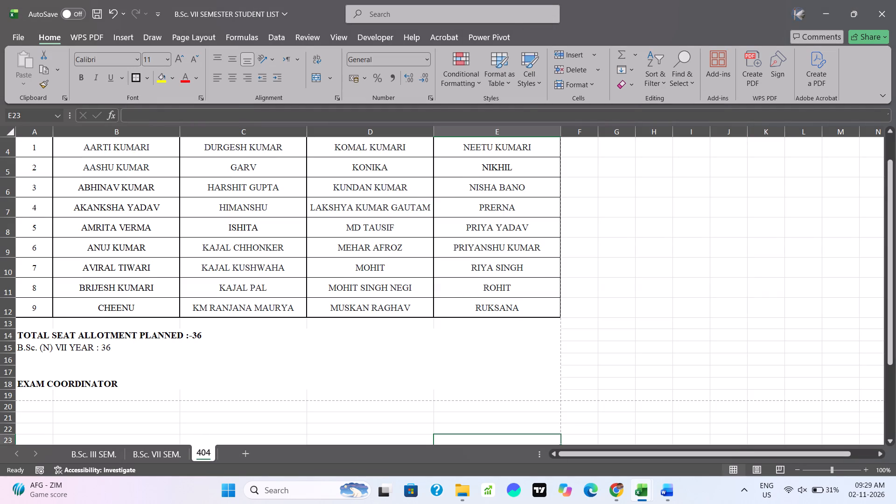
{"action": "left_click", "coordinate": [684, 343]}
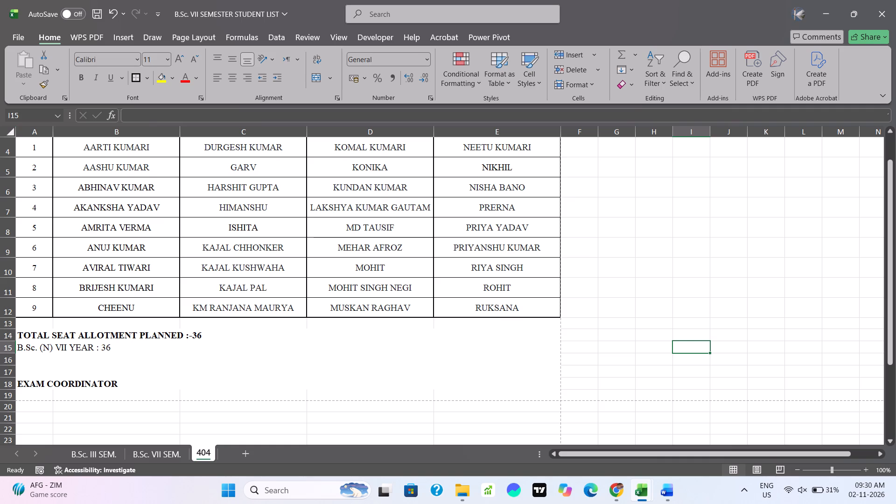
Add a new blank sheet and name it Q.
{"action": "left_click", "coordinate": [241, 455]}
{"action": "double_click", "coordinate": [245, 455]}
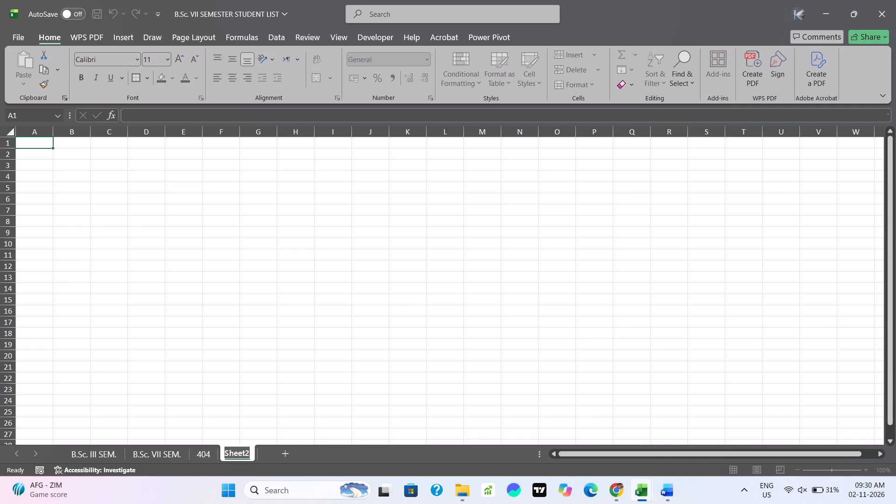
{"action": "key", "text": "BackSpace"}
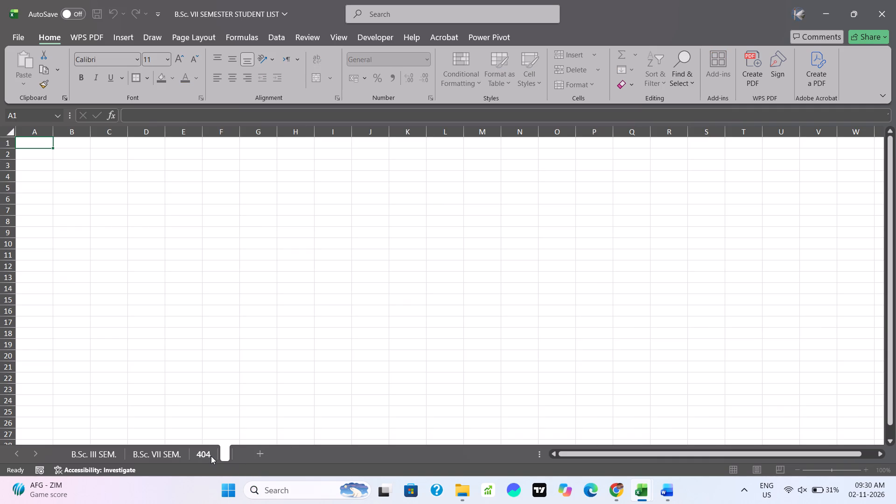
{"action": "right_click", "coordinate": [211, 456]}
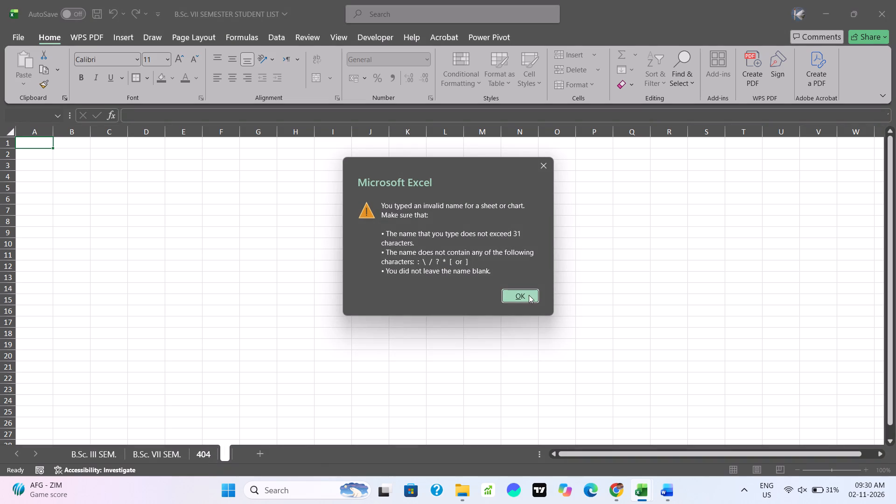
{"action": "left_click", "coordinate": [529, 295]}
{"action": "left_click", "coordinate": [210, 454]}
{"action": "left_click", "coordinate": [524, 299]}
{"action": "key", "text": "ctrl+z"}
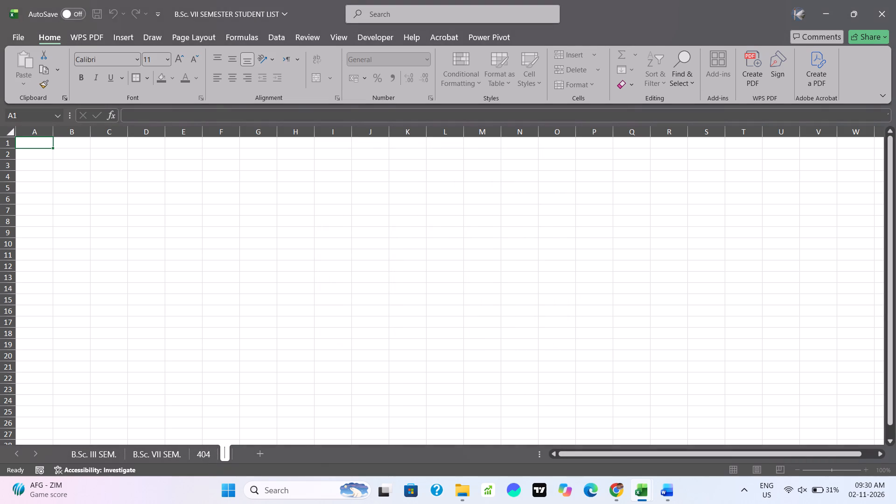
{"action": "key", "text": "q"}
Create a copy of sheet 404 within the same workbook and place it directly after the original.
{"action": "left_click", "coordinate": [201, 455]}
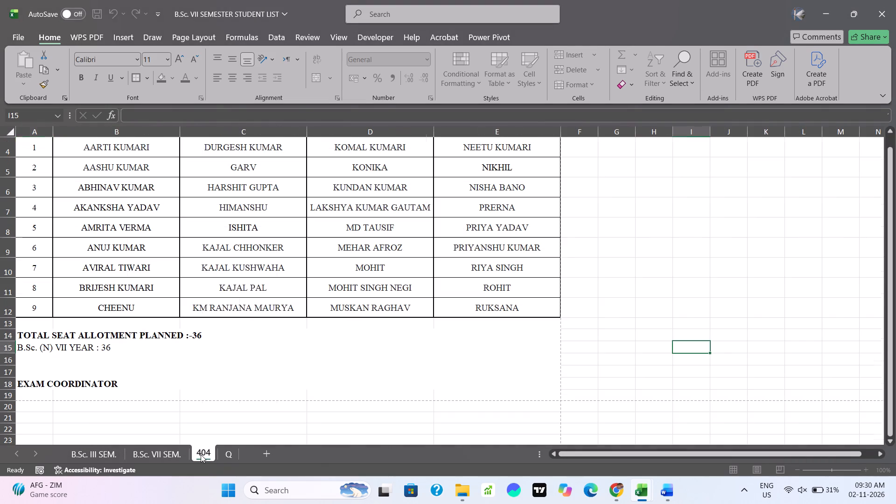
{"action": "right_click", "coordinate": [201, 455]}
{"action": "left_click", "coordinate": [241, 343]}
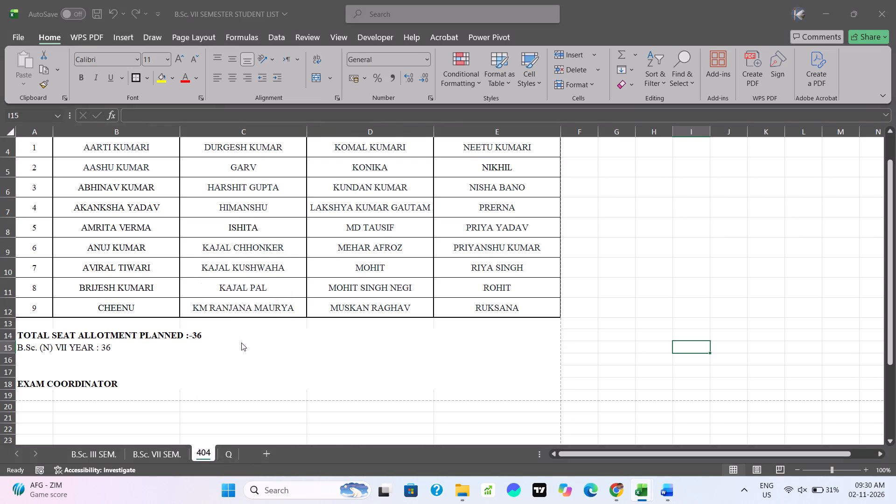
{"action": "left_click", "coordinate": [173, 352]}
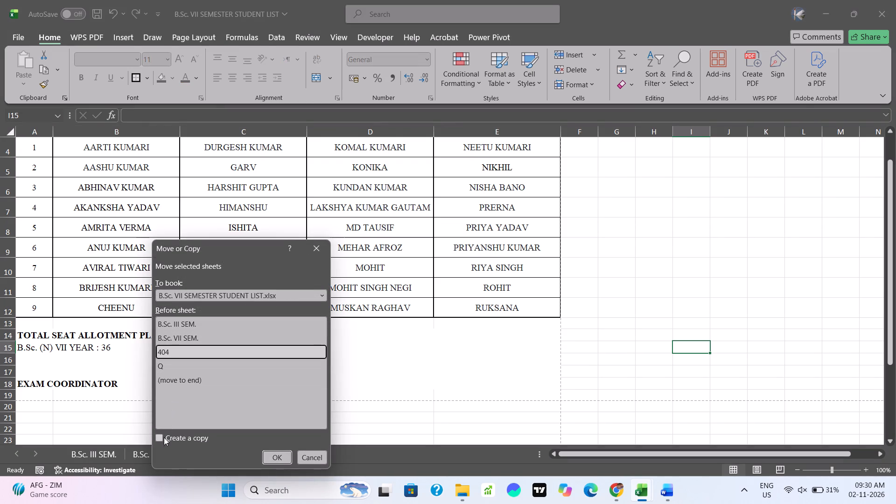
{"action": "left_click", "coordinate": [161, 437]}
{"action": "left_click", "coordinate": [279, 457]}
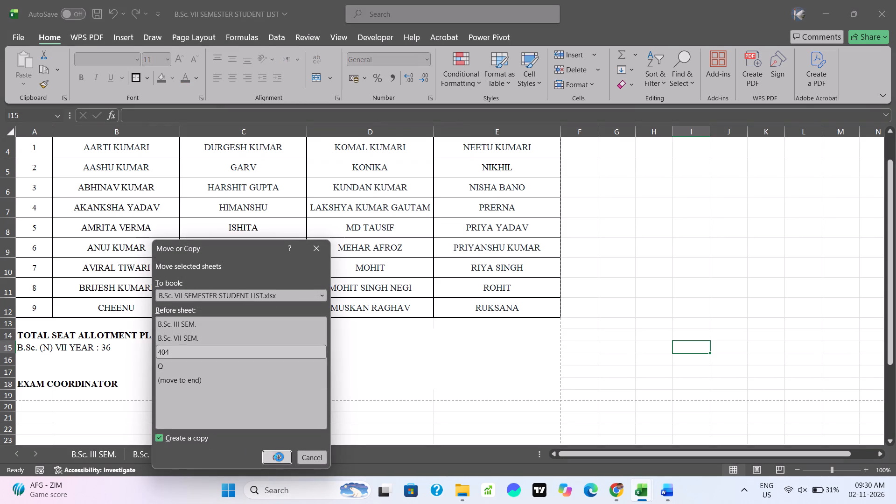
{"action": "left_click", "coordinate": [622, 358]}
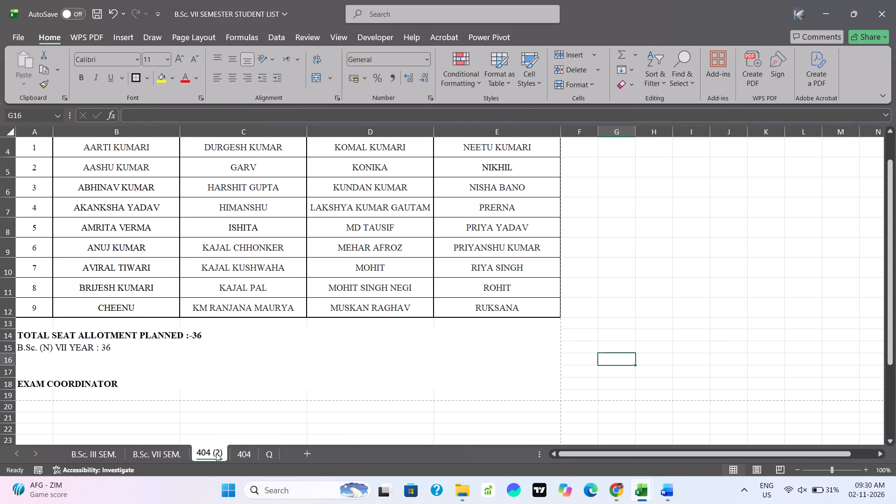
{"action": "left_click_drag", "start_coordinate": [211, 453], "coordinate": [261, 456]}
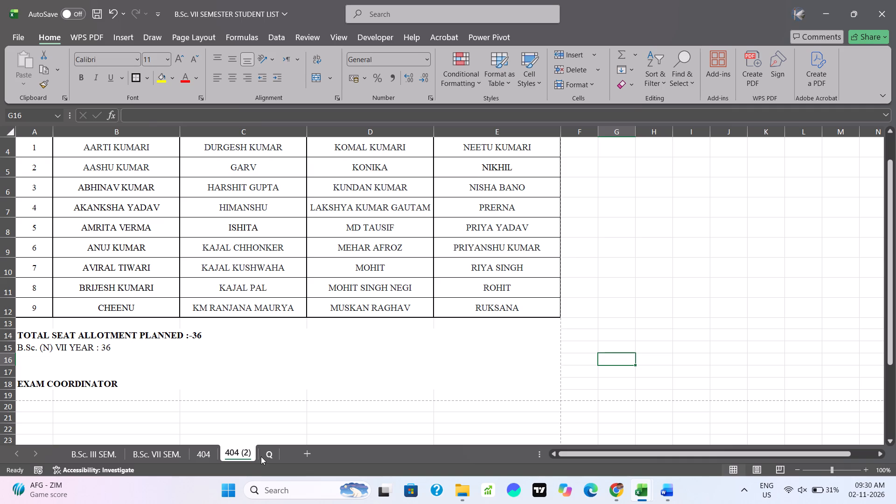
Rename the copied seating plan sheet as 403.
{"action": "double_click", "coordinate": [239, 453]}
{"action": "left_click", "coordinate": [239, 453]}
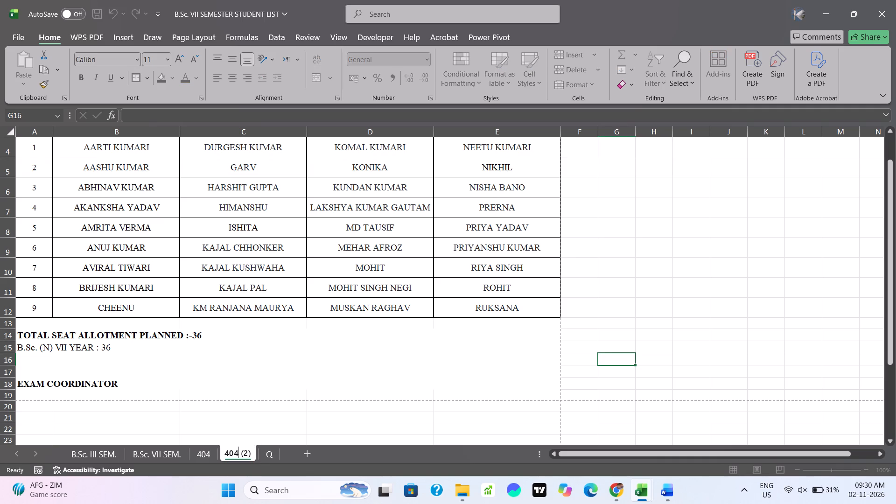
{"action": "left_click", "coordinate": [250, 453]}
{"action": "key", "text": "BackSpace"}
{"action": "key", "text": "BackSpace"}
{"action": "key", "text": "BackSpace"}
{"action": "key", "text": "BackSpace"}
{"action": "key", "text": "BackSpace"}
{"action": "key", "text": "3"}
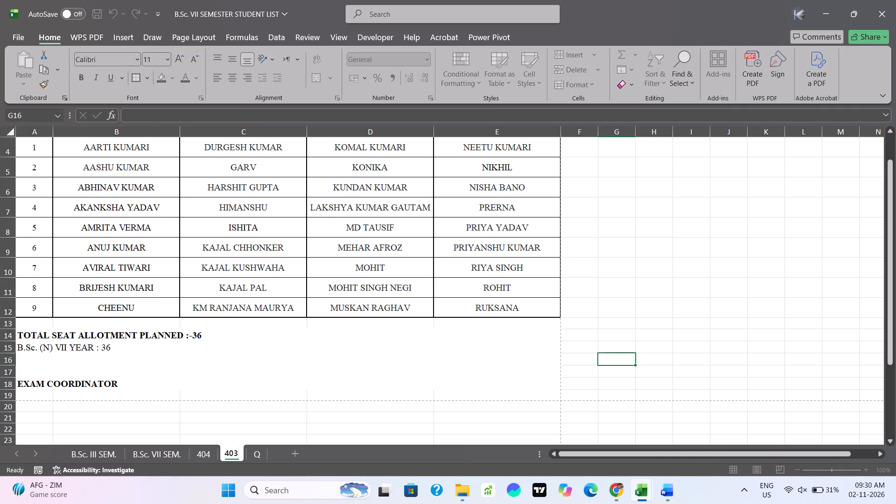
{"action": "left_click", "coordinate": [627, 325]}
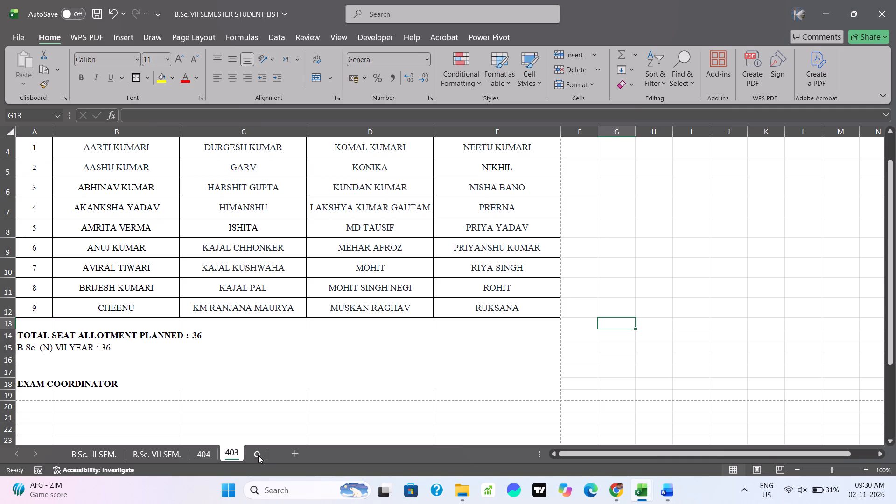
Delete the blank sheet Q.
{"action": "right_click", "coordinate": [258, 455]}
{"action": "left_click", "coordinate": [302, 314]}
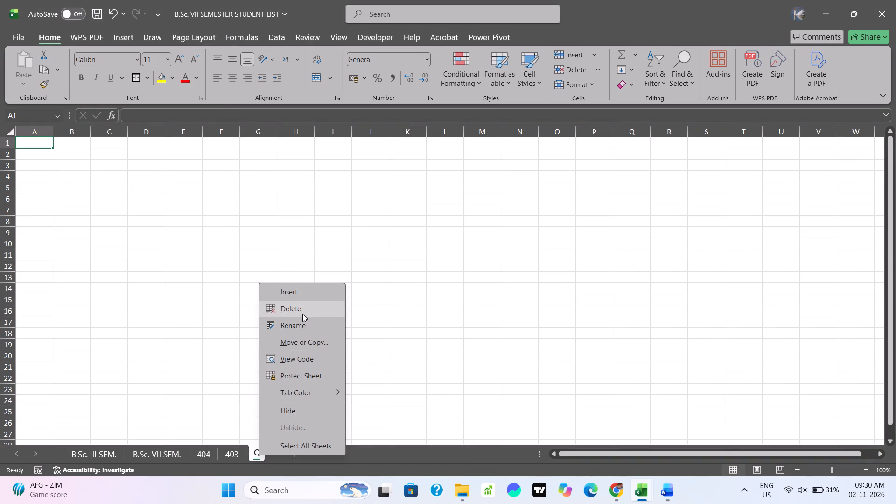
Delete the rows for serial numbers 8 and 9 from the seating table on sheet 403.
{"action": "scroll", "coordinate": [662, 242], "scroll_direction": "up", "scroll_amount": 1}
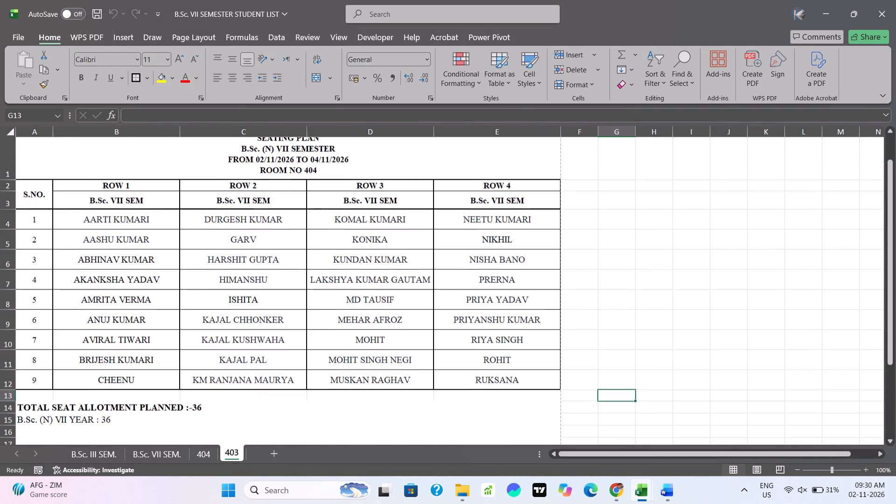
{"action": "scroll", "coordinate": [662, 242], "scroll_direction": "up", "scroll_amount": 1}
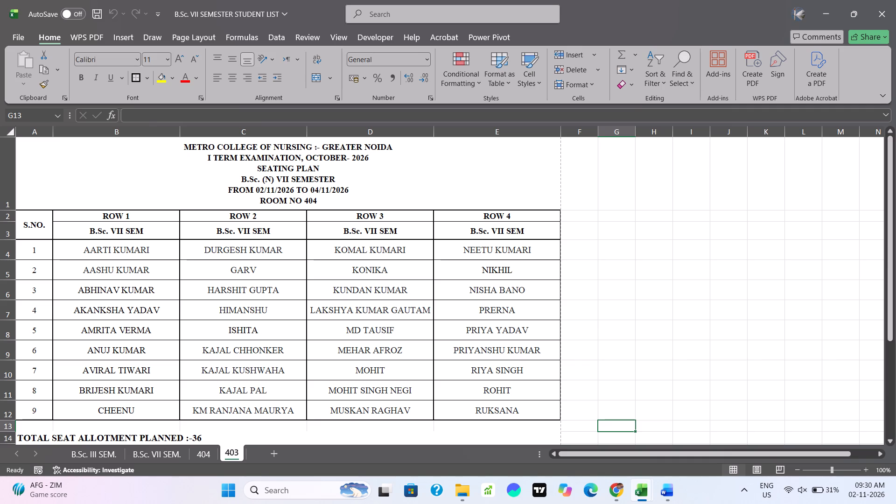
{"action": "left_click_drag", "start_coordinate": [4, 388], "coordinate": [2, 406]}
{"action": "right_click", "coordinate": [2, 406]}
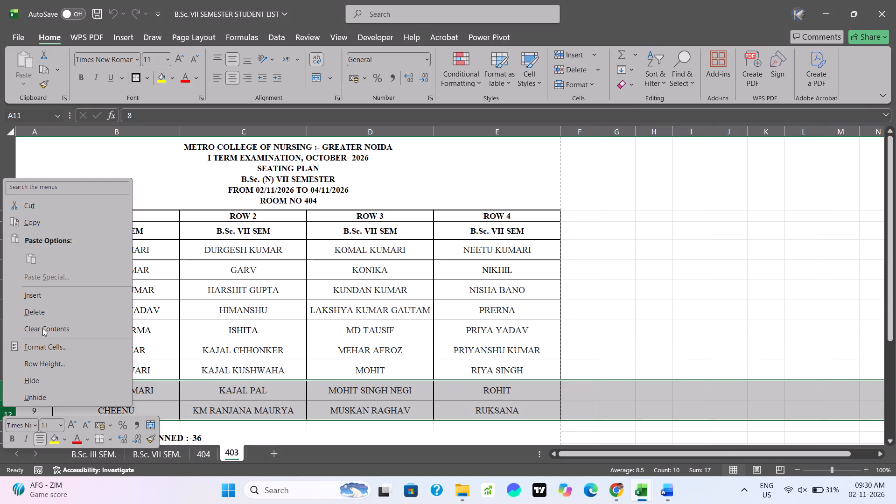
{"action": "left_click", "coordinate": [49, 312]}
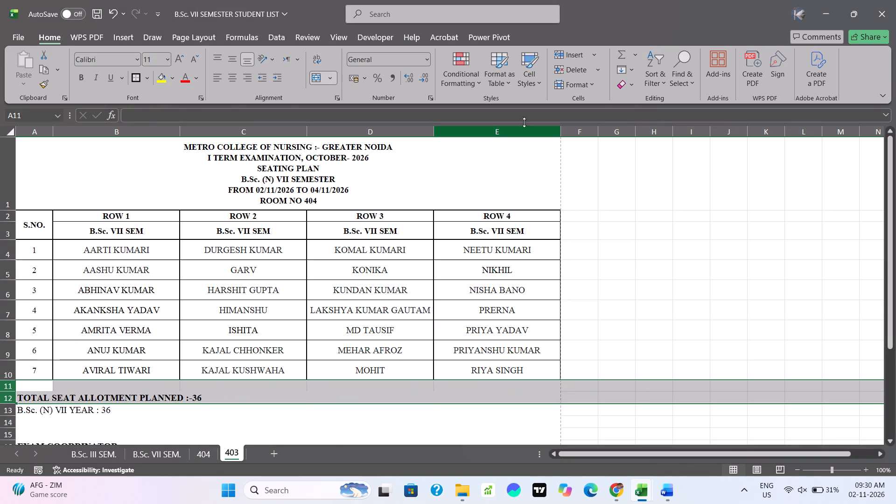
Delete the ROW 4 column from the seating table on sheet 403.
{"action": "right_click", "coordinate": [492, 129]}
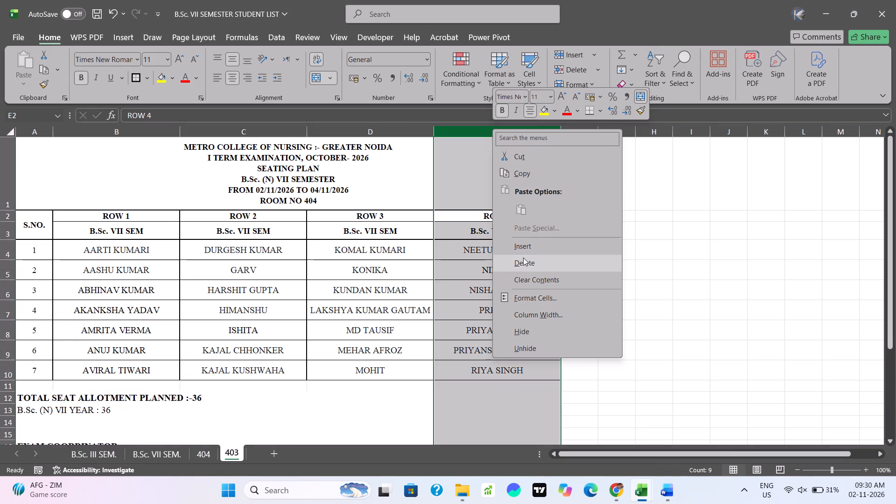
{"action": "left_click", "coordinate": [523, 258]}
{"action": "left_click", "coordinate": [625, 270]}
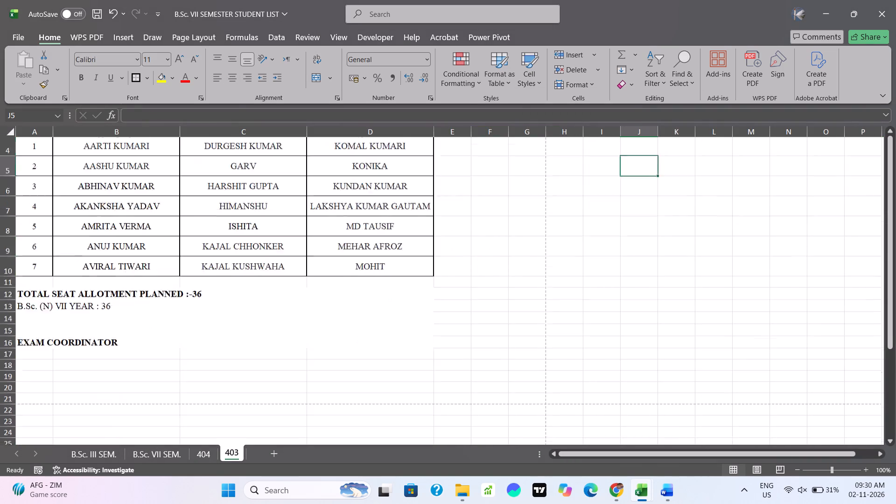
Set both the total seat allotment and the B.Sc. (N) VII YEAR count below the table on sheet 403 to 21.
{"action": "scroll", "coordinate": [511, 293], "scroll_direction": "up", "scroll_amount": 1}
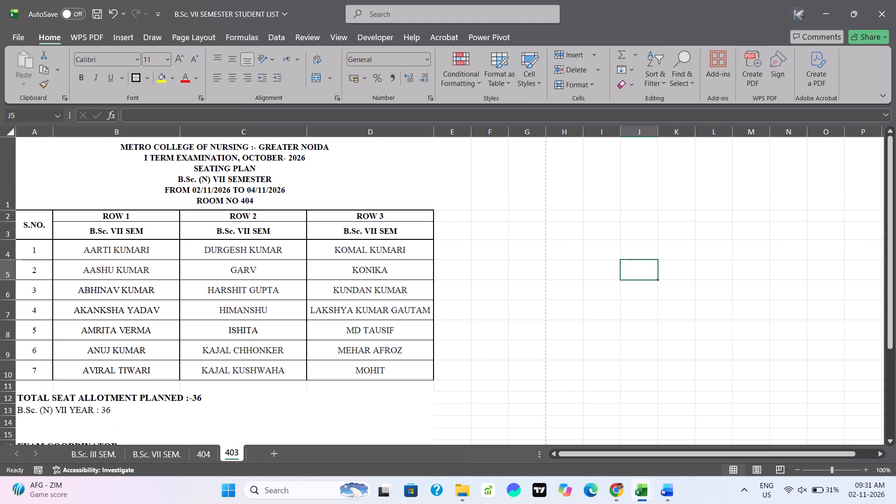
{"action": "double_click", "coordinate": [201, 400]}
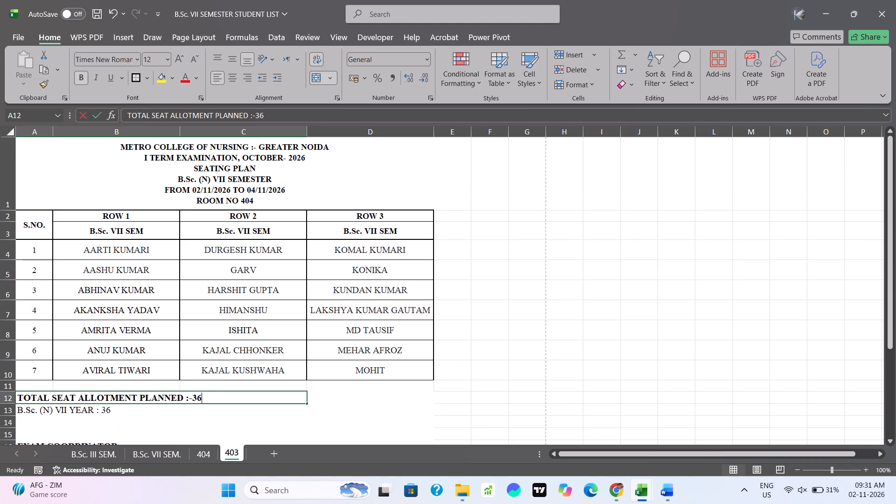
{"action": "key", "text": "BackSpace"}
{"action": "key", "text": "BackSpace"}
{"action": "type", "text": "21"}
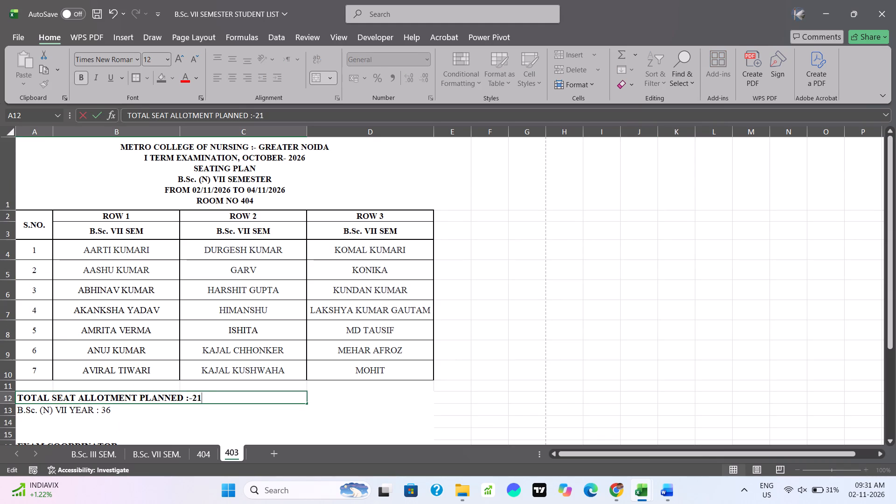
{"action": "double_click", "coordinate": [111, 411]}
{"action": "key", "text": "BackSpace"}
{"action": "key", "text": "BackSpace"}
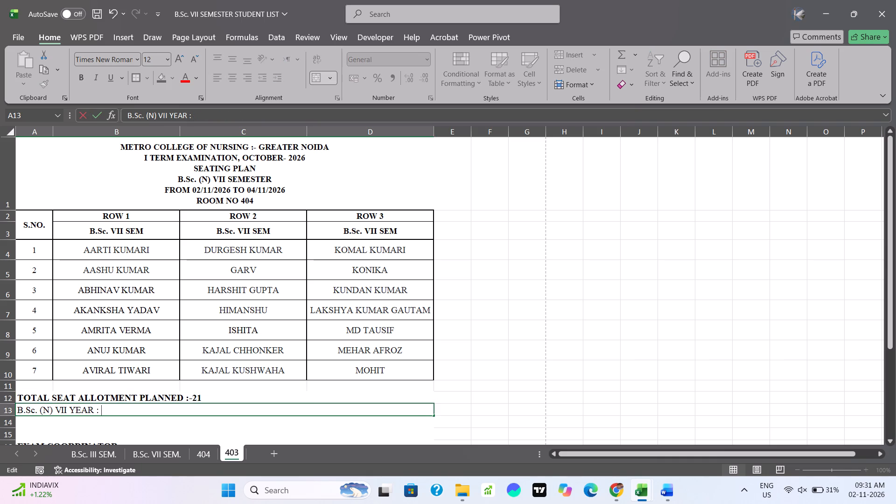
{"action": "type", "text": "21"}
{"action": "left_click", "coordinate": [564, 305]}
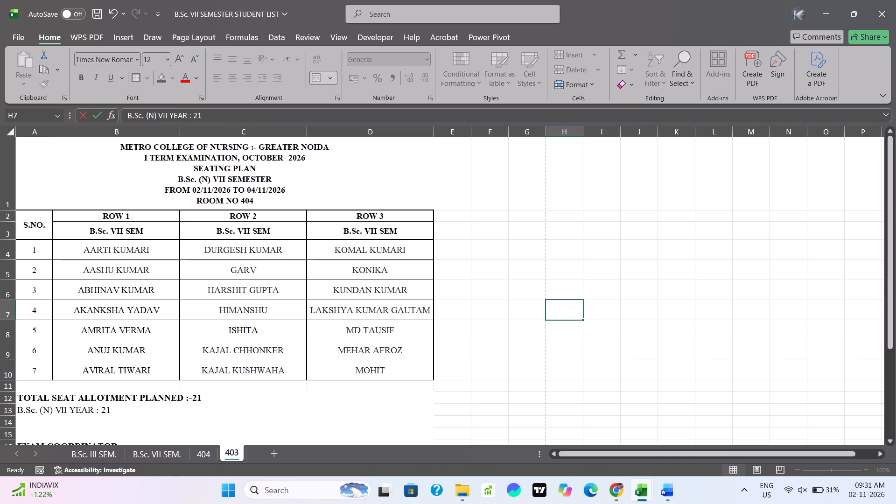
Widen the ROW 1, ROW 2 and ROW 3 columns (B to D) of the seating table equally.
{"action": "left_click_drag", "start_coordinate": [97, 135], "coordinate": [333, 127]}
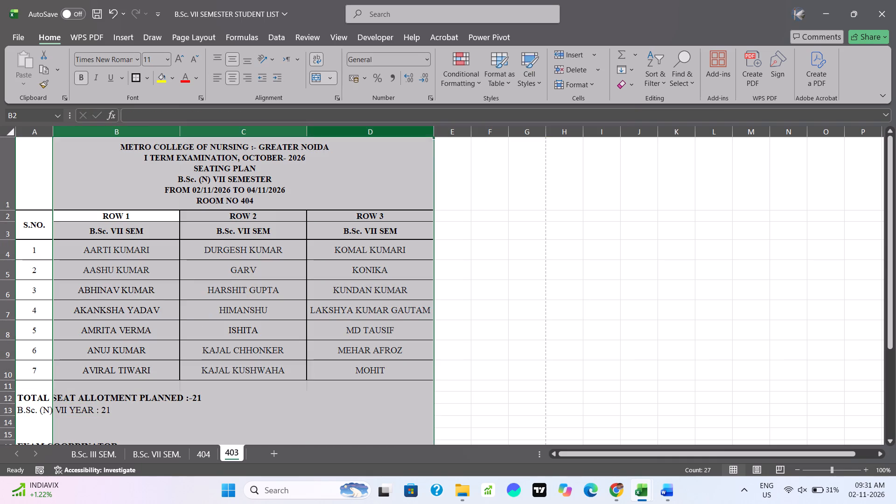
{"action": "left_click_drag", "start_coordinate": [435, 131], "coordinate": [455, 131]}
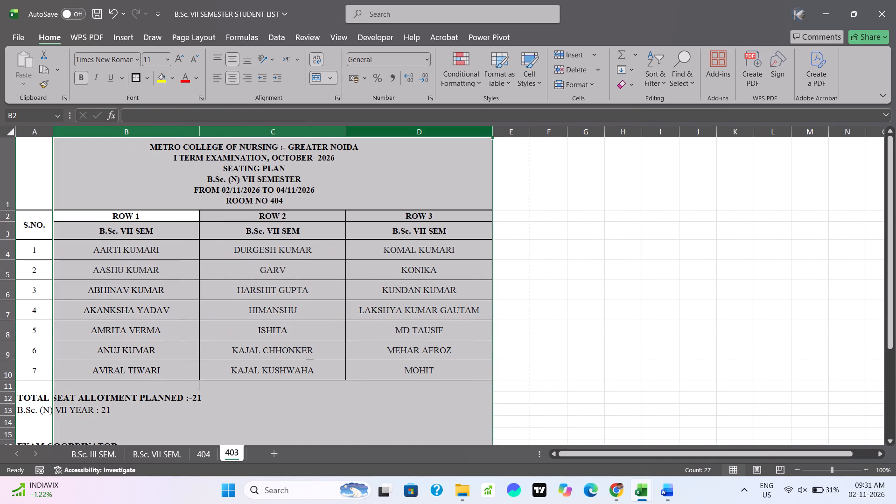
{"action": "left_click_drag", "start_coordinate": [495, 131], "coordinate": [504, 133]}
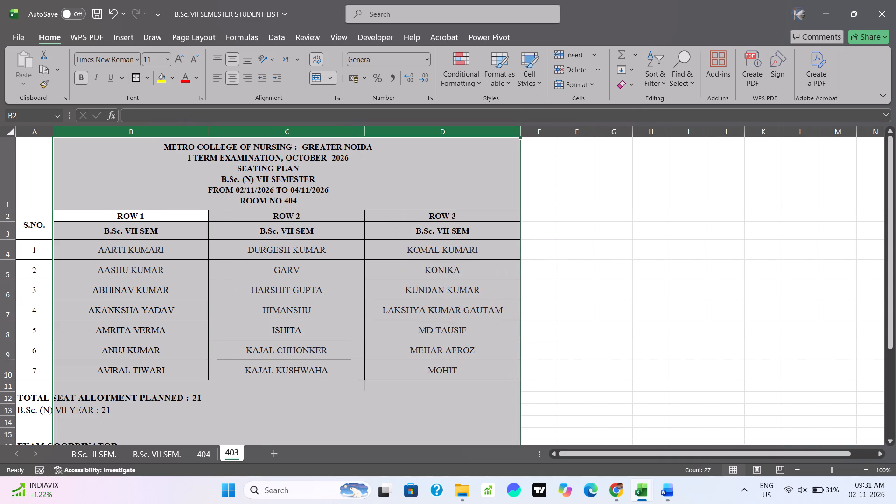
{"action": "left_click", "coordinate": [622, 221]}
Increase the height of the heading row containing ROW 1, ROW 2 and ROW 3.
{"action": "left_click_drag", "start_coordinate": [8, 221], "coordinate": [8, 222]}
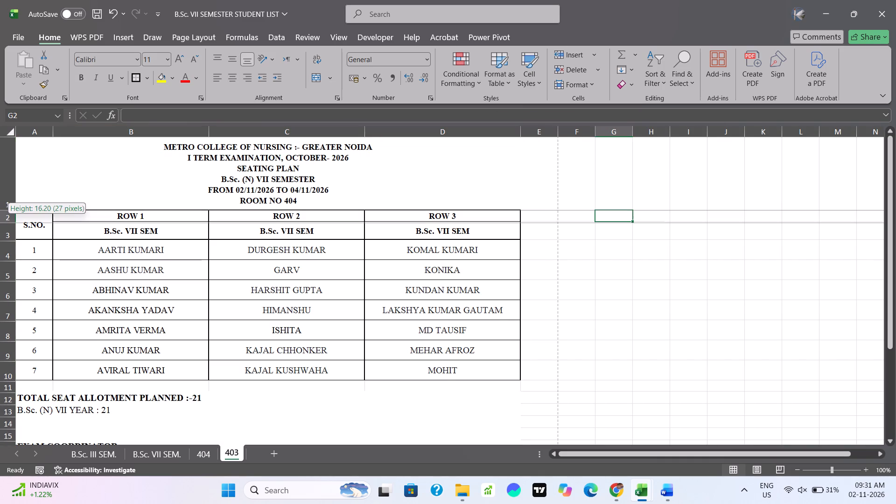
{"action": "left_click_drag", "start_coordinate": [8, 222], "coordinate": [8, 228]}
{"action": "left_click", "coordinate": [607, 284]}
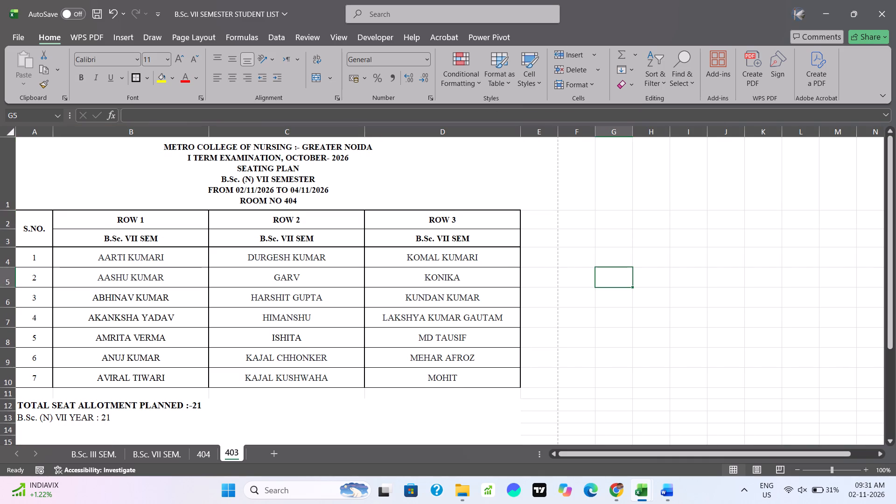
Apply the current border style to the ROW 1 to ROW 3 headings and name cells, B2 to D10.
{"action": "left_click_drag", "start_coordinate": [88, 217], "coordinate": [423, 371]}
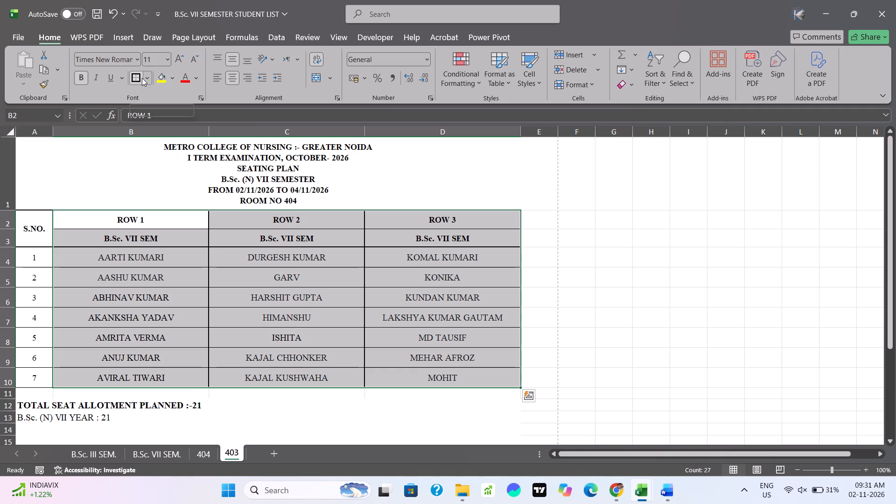
{"action": "left_click", "coordinate": [142, 78]}
{"action": "left_click", "coordinate": [670, 203]}
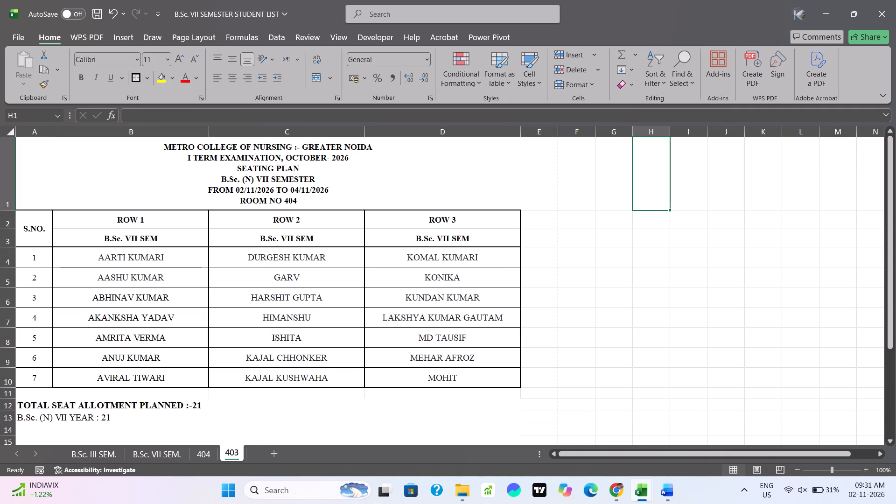
Change the room number in the seating plan heading to ROOM NO 403.
{"action": "double_click", "coordinate": [302, 202]}
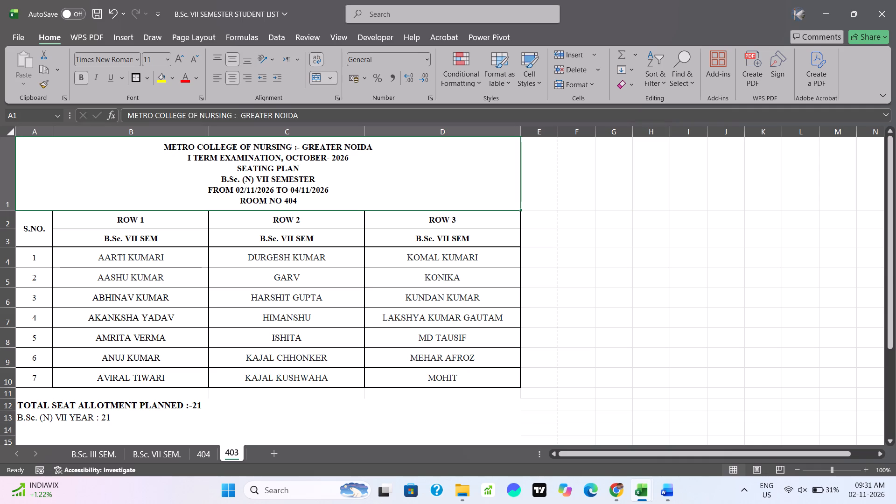
{"action": "key", "text": "BackSpace"}
{"action": "key", "text": "3"}
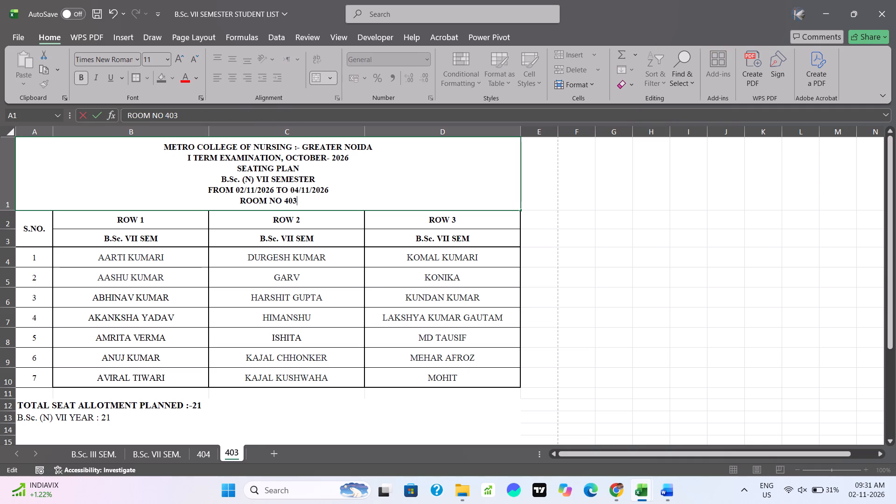
{"action": "left_click", "coordinate": [707, 281]}
Clear all student names from the seating table, cells B4 to D10, keeping the headings and serial numbers.
{"action": "left_click_drag", "start_coordinate": [149, 254], "coordinate": [343, 353]}
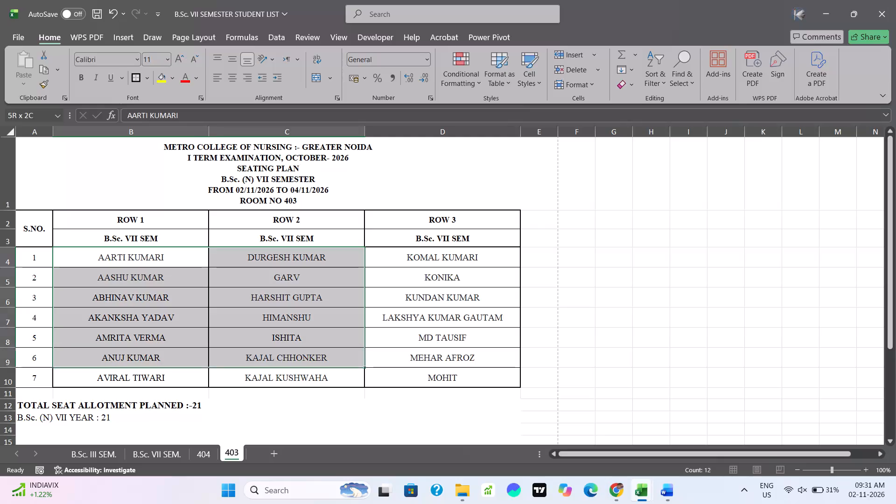
{"action": "left_click_drag", "start_coordinate": [343, 353], "coordinate": [424, 378]}
{"action": "key", "text": "Delete"}
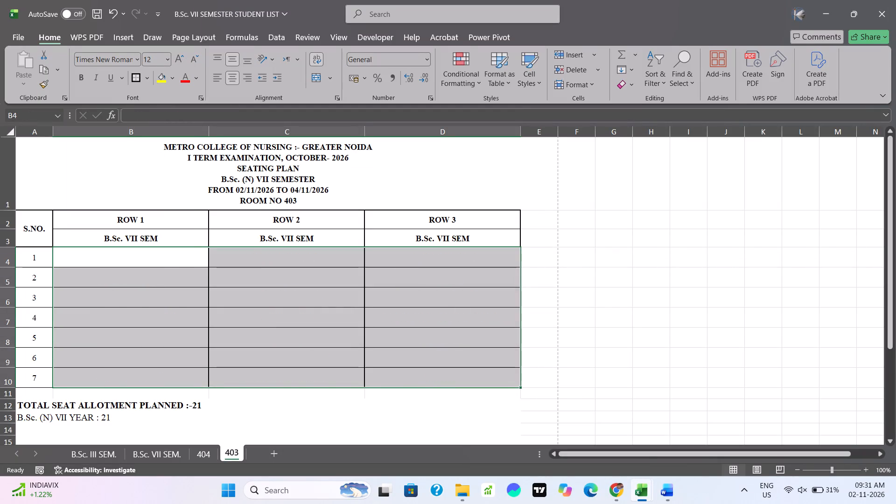
{"action": "left_click", "coordinate": [602, 327]}
Apply the current border style to the serial number cells 1 to 7 in the S.NO. column.
{"action": "left_click_drag", "start_coordinate": [39, 254], "coordinate": [35, 385]}
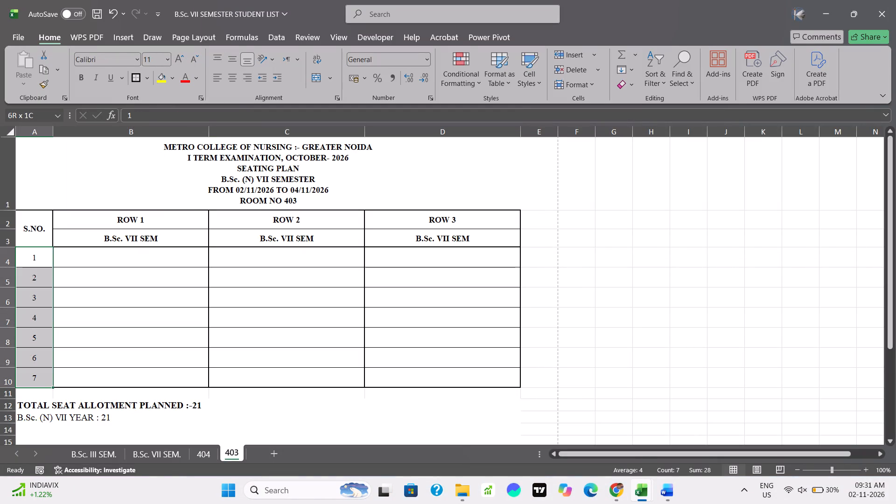
{"action": "left_click_drag", "start_coordinate": [35, 385], "coordinate": [35, 385]}
{"action": "left_click", "coordinate": [139, 78]}
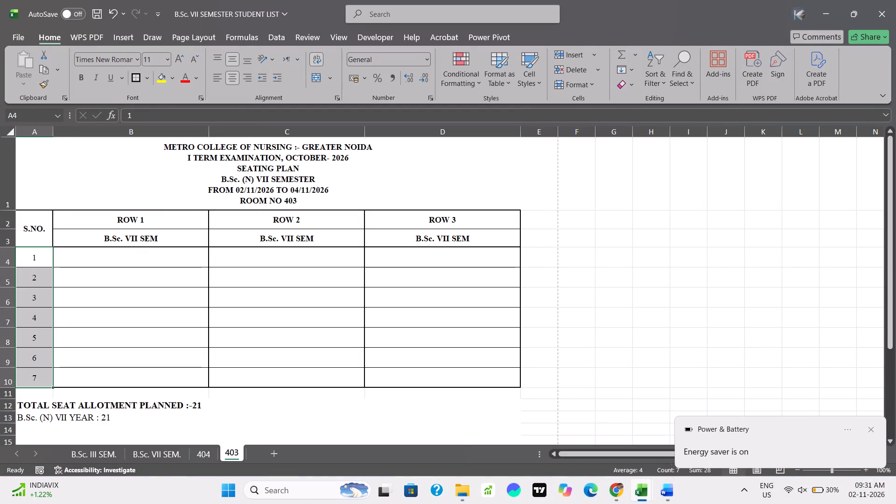
{"action": "left_click", "coordinate": [581, 256]}
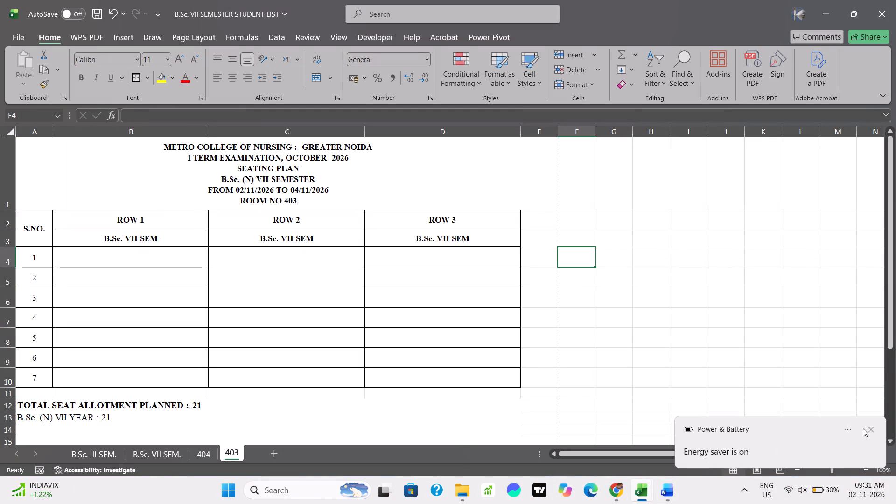
{"action": "left_click", "coordinate": [875, 434]}
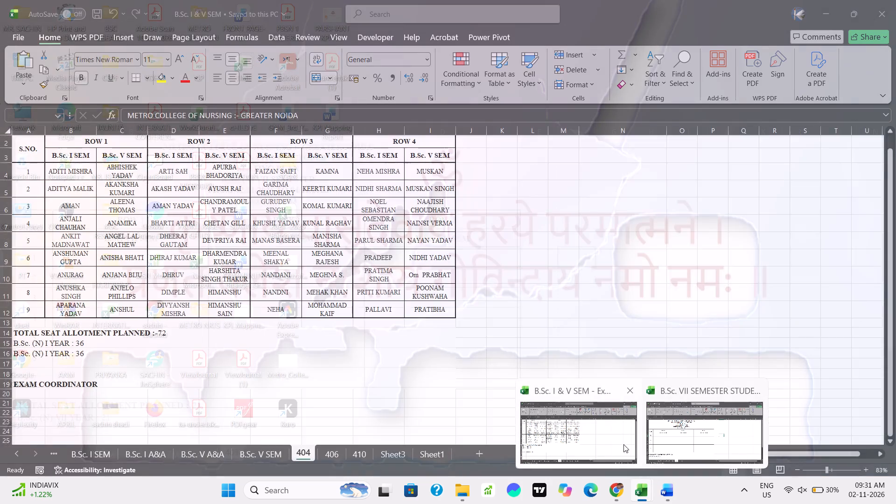
Copy the student names with serial numbers 37 to 57 from sheet B.Sc. VII SEM. to sheet 403, starting at cell I2.
{"action": "left_click", "coordinate": [658, 441]}
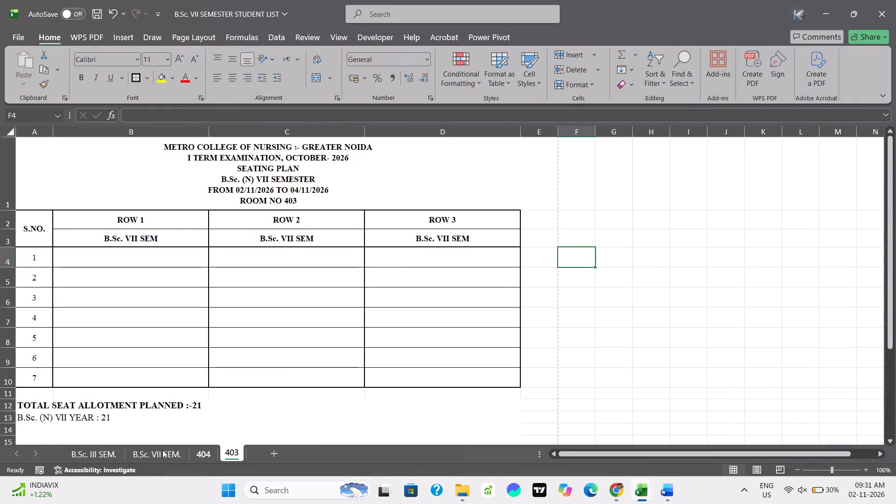
{"action": "left_click", "coordinate": [160, 453]}
{"action": "scroll", "coordinate": [243, 335], "scroll_direction": "down", "scroll_amount": 2}
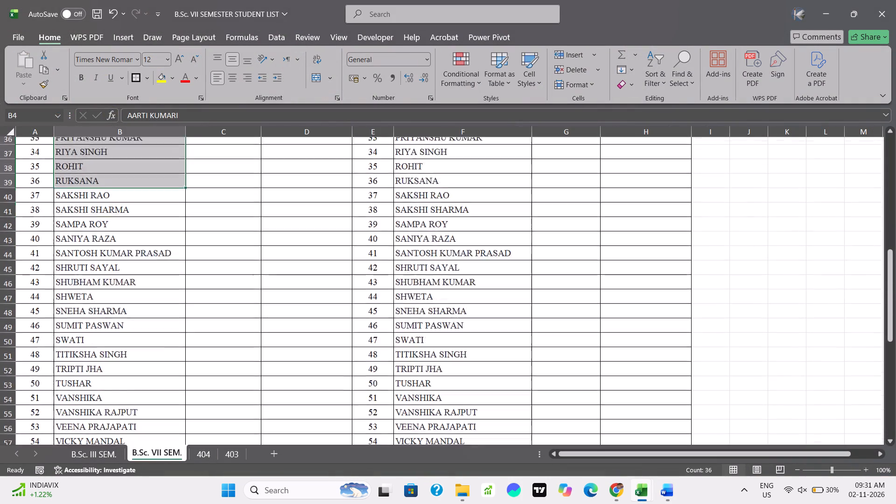
{"action": "scroll", "coordinate": [243, 335], "scroll_direction": "down", "scroll_amount": 2}
{"action": "left_click_drag", "start_coordinate": [122, 152], "coordinate": [115, 231]}
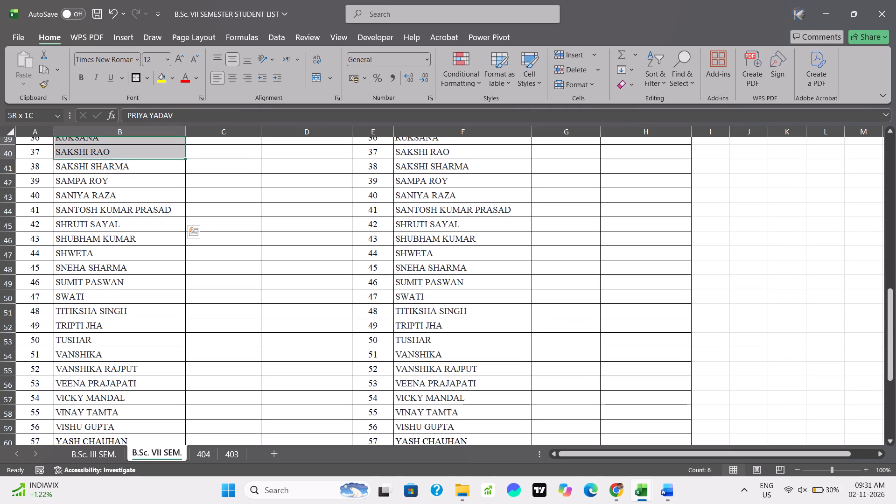
{"action": "left_click_drag", "start_coordinate": [115, 231], "coordinate": [111, 231]}
{"action": "left_click", "coordinate": [111, 231]}
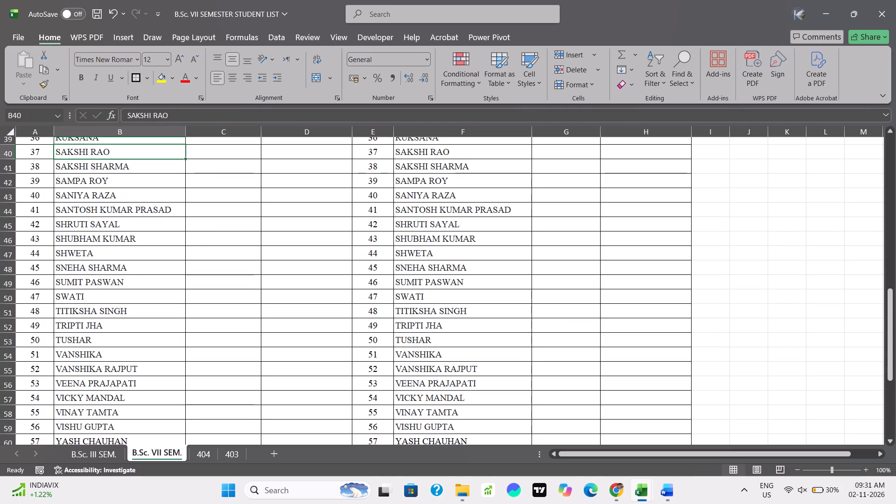
{"action": "left_click_drag", "start_coordinate": [106, 154], "coordinate": [106, 246]}
{"action": "left_click", "coordinate": [106, 246]}
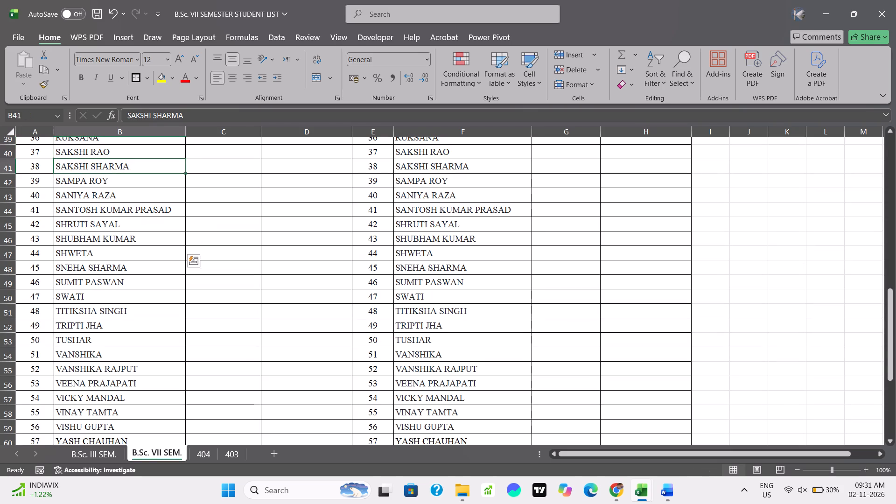
{"action": "scroll", "coordinate": [106, 246], "scroll_direction": "up", "scroll_amount": 1}
{"action": "left_click", "coordinate": [95, 238]}
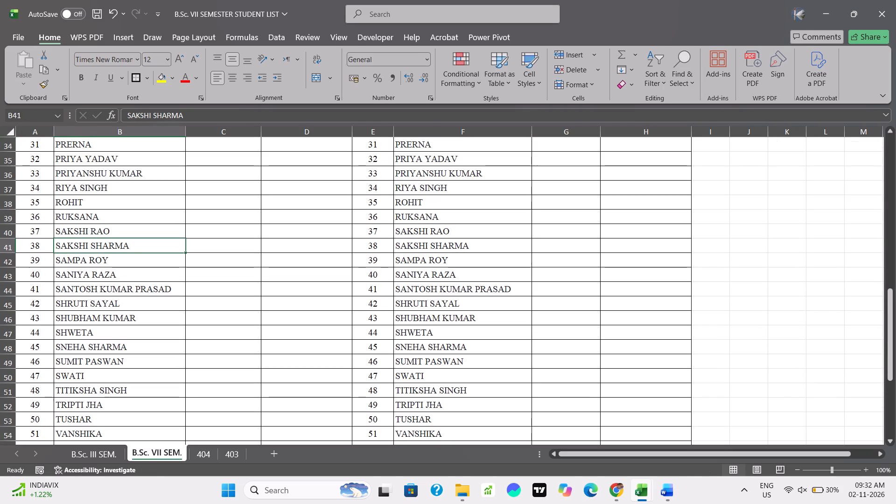
{"action": "left_click", "coordinate": [91, 233]}
{"action": "left_click_drag", "start_coordinate": [91, 233], "coordinate": [96, 341]}
{"action": "left_click", "coordinate": [96, 341]}
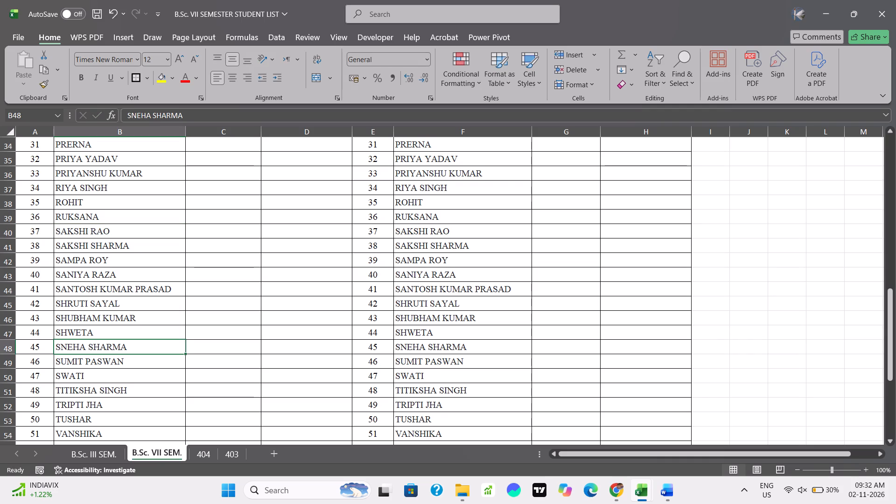
{"action": "left_click_drag", "start_coordinate": [135, 229], "coordinate": [129, 398]}
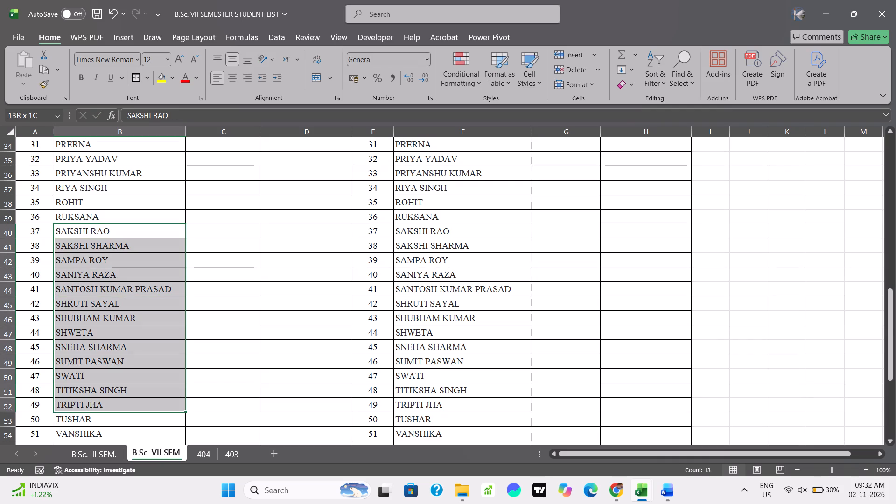
{"action": "left_click_drag", "start_coordinate": [129, 398], "coordinate": [137, 424]}
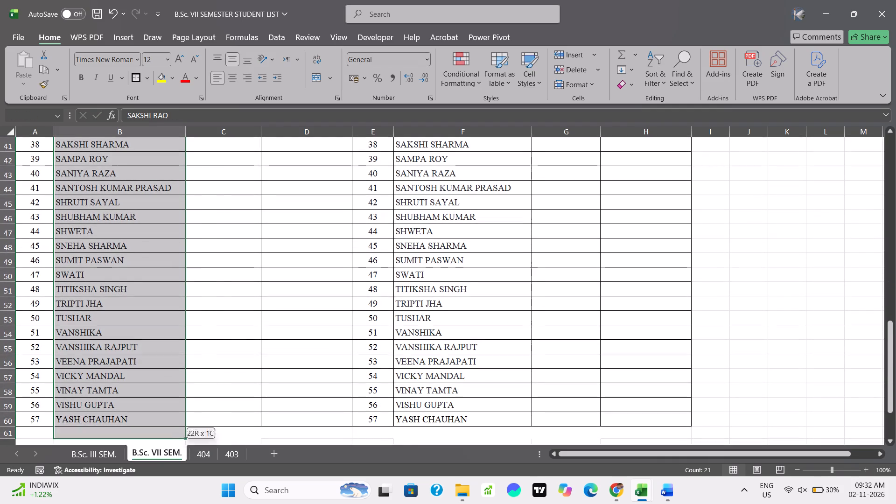
{"action": "left_click_drag", "start_coordinate": [137, 424], "coordinate": [130, 421]}
{"action": "key", "text": "ctrl+c"}
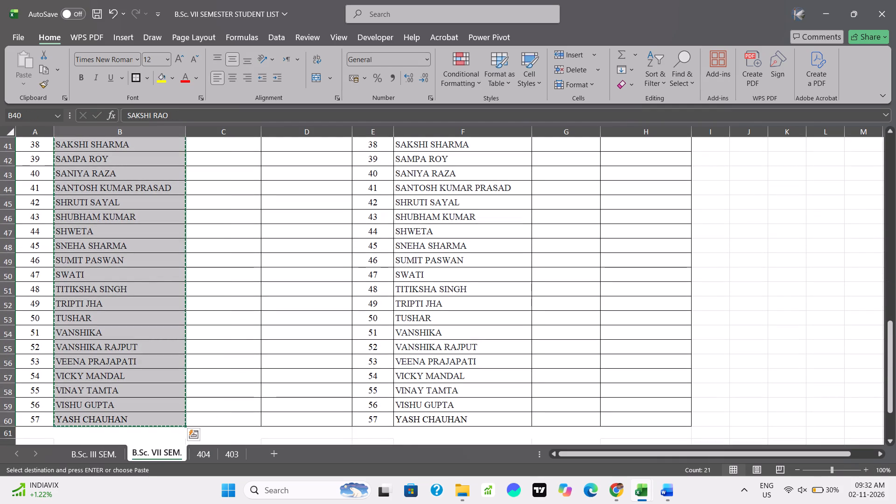
{"action": "left_click", "coordinate": [238, 455]}
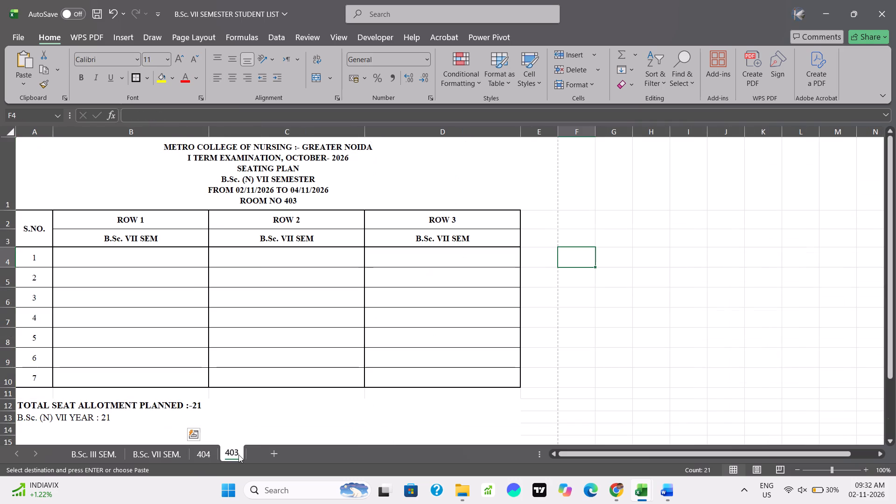
{"action": "left_click", "coordinate": [674, 219]}
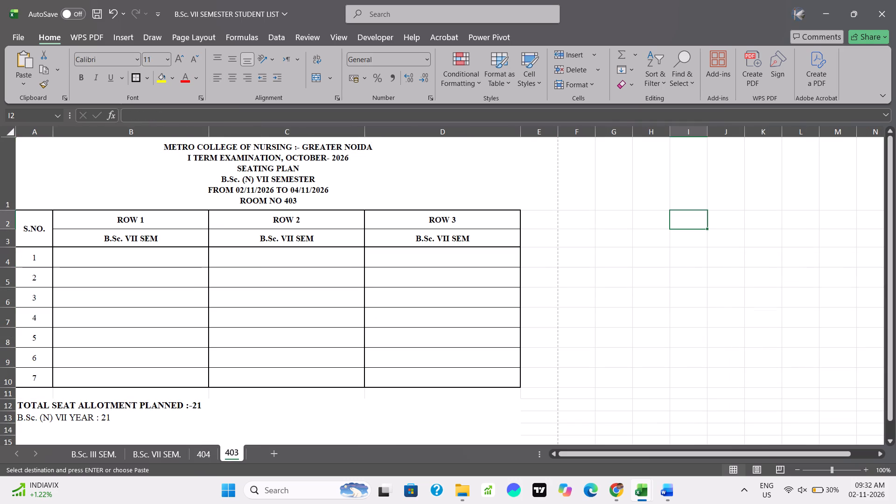
{"action": "key", "text": "ctrl+v"}
{"action": "left_click", "coordinate": [829, 239]}
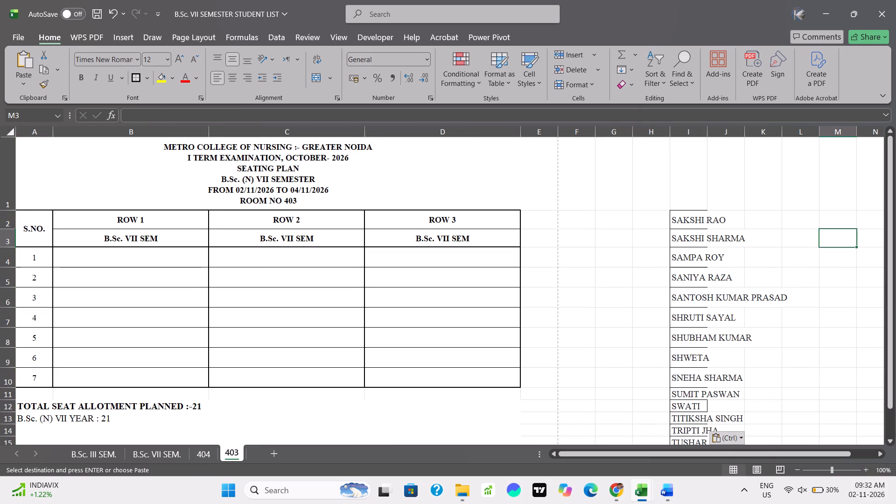
Move the first seven student names, cells I2 to I8, into the ROW 1 column of the seating table, starting at cell B4.
{"action": "left_click_drag", "start_coordinate": [683, 221], "coordinate": [678, 351]}
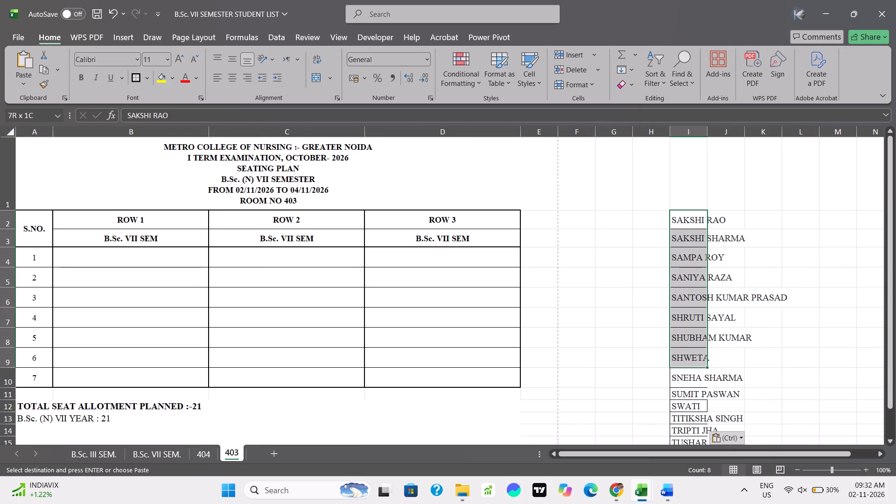
{"action": "left_click_drag", "start_coordinate": [678, 351], "coordinate": [676, 338]}
{"action": "key", "text": "ctrl+x"}
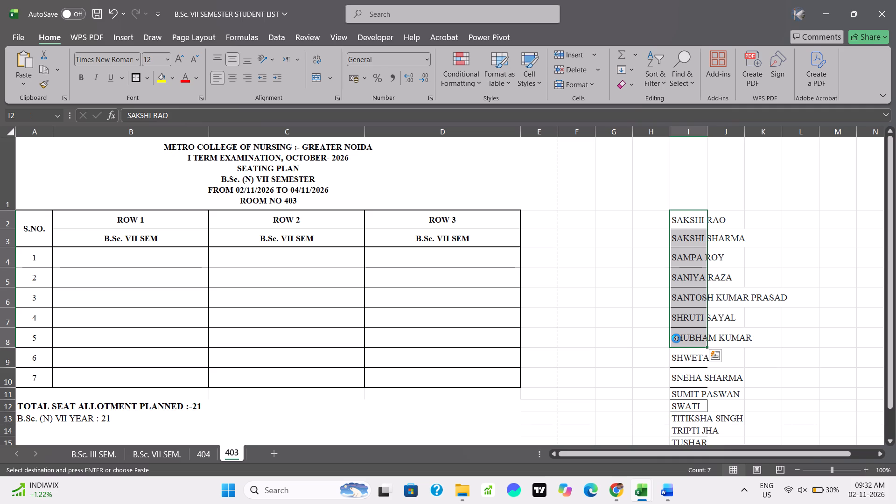
{"action": "left_click", "coordinate": [168, 256]}
{"action": "key", "text": "ctrl+v"}
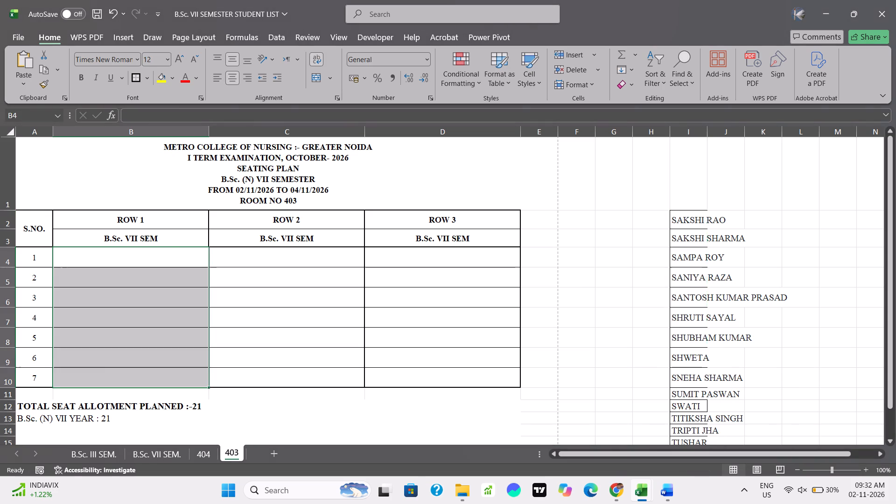
Move the following seven student names, starting at cell I9, into the ROW 2 column, starting at cell C4.
{"action": "left_click_drag", "start_coordinate": [690, 357], "coordinate": [688, 424]}
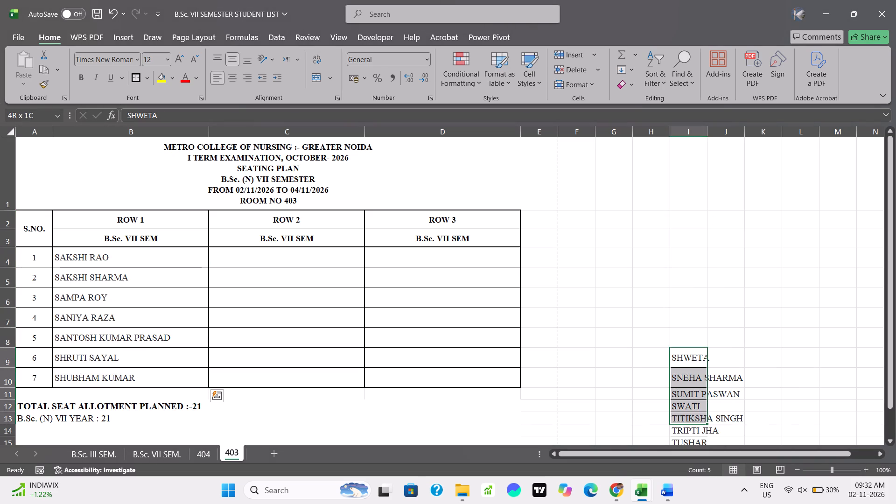
{"action": "left_click_drag", "start_coordinate": [688, 424], "coordinate": [686, 444]}
{"action": "key", "text": "ctrl+x"}
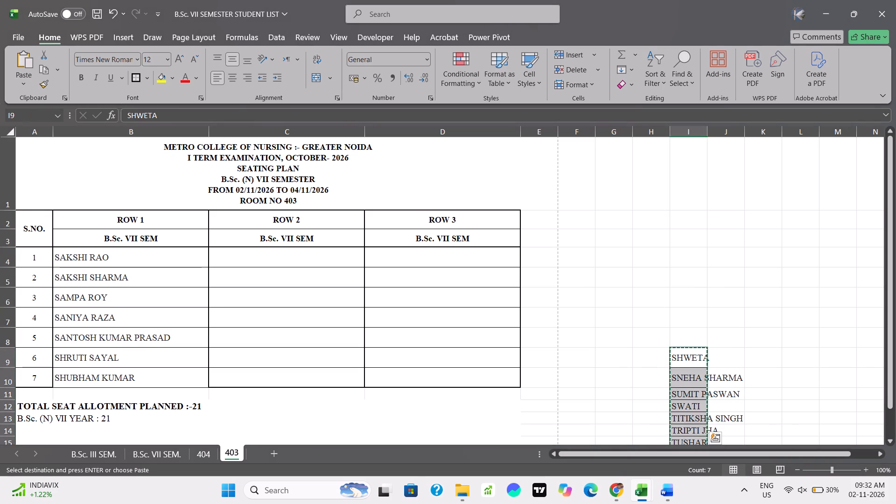
{"action": "left_click", "coordinate": [272, 257]}
{"action": "key", "text": "ctrl+v"}
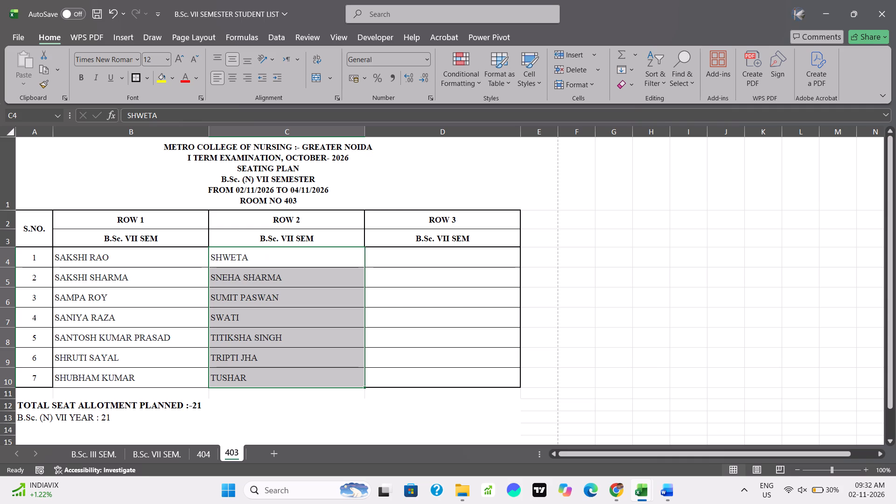
Move the last seven student names, cells I16 to I22, into the ROW 3 column, starting at cell D4.
{"action": "scroll", "coordinate": [637, 295], "scroll_direction": "down", "scroll_amount": 1}
{"action": "left_click_drag", "start_coordinate": [678, 303], "coordinate": [680, 334]}
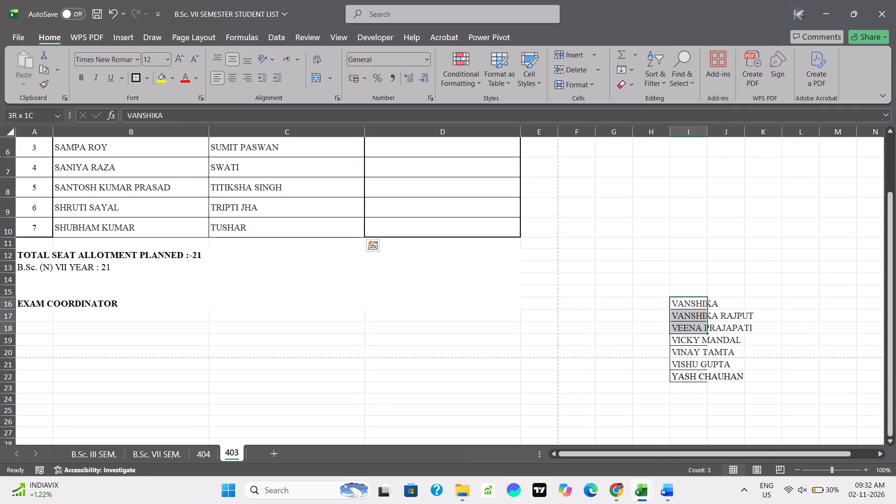
{"action": "left_click_drag", "start_coordinate": [680, 334], "coordinate": [680, 375]}
{"action": "key", "text": "ctrl+x"}
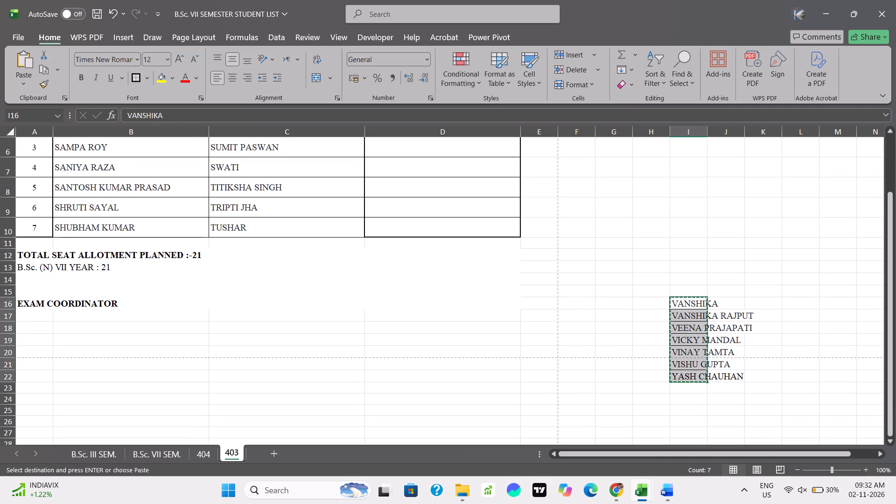
{"action": "scroll", "coordinate": [694, 216], "scroll_direction": "up", "scroll_amount": 3}
{"action": "left_click", "coordinate": [447, 255]}
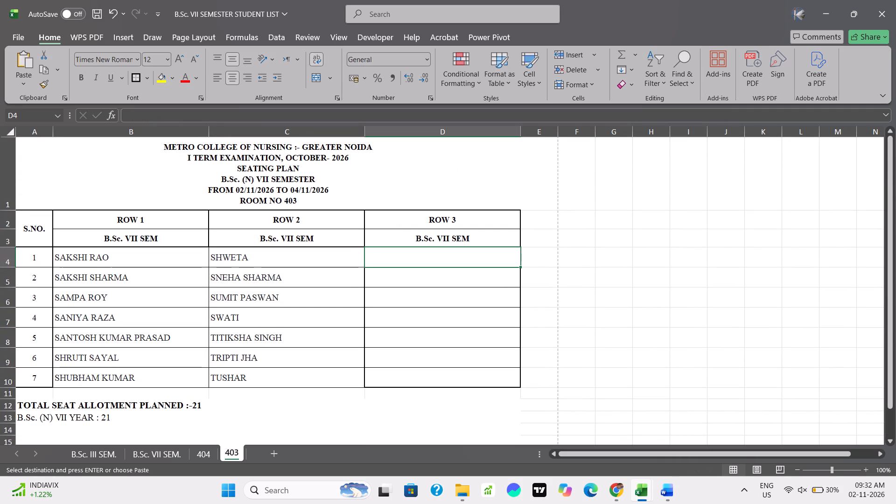
{"action": "key", "text": "ctrl+v"}
{"action": "left_click", "coordinate": [685, 269]}
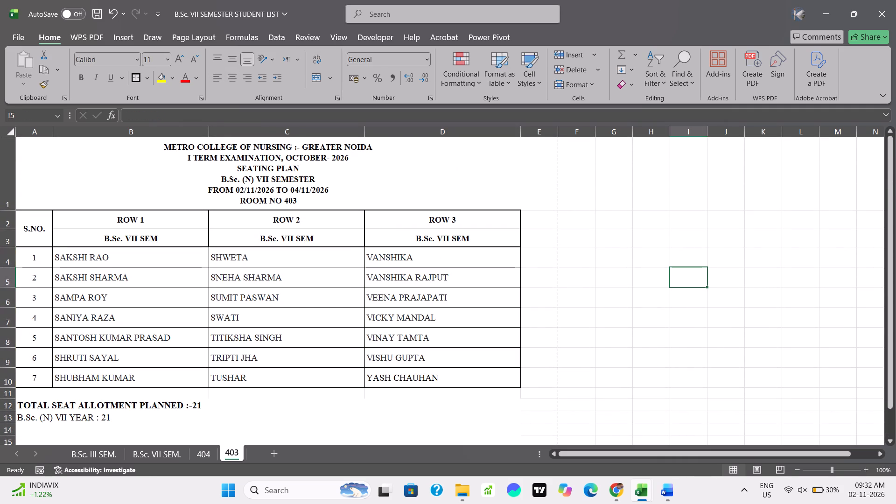
Centre the student names in cells B4 to D10 horizontally and apply the current border style around that range.
{"action": "left_click_drag", "start_coordinate": [140, 252], "coordinate": [407, 374]}
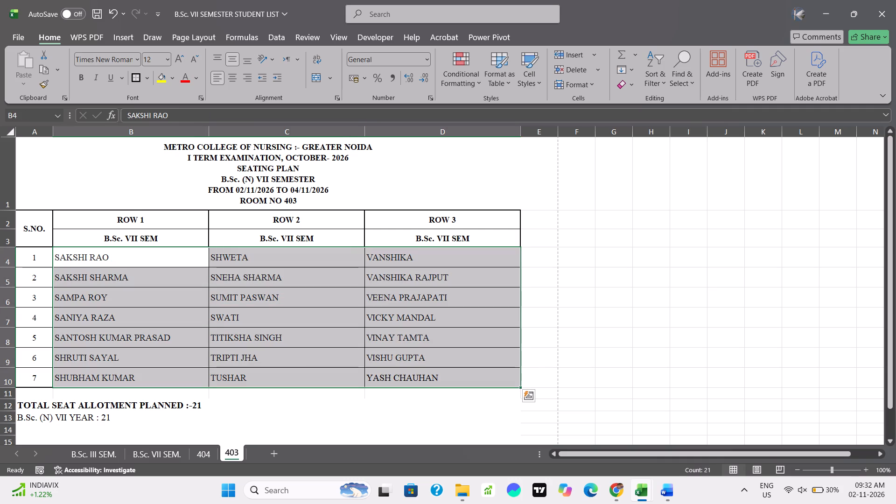
{"action": "left_click", "coordinate": [226, 76]}
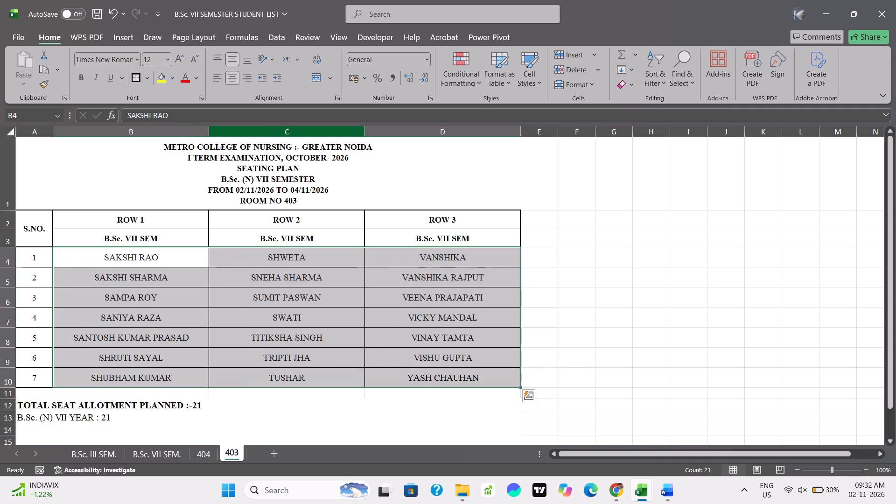
{"action": "left_click", "coordinate": [137, 76]}
{"action": "left_click", "coordinate": [640, 215]}
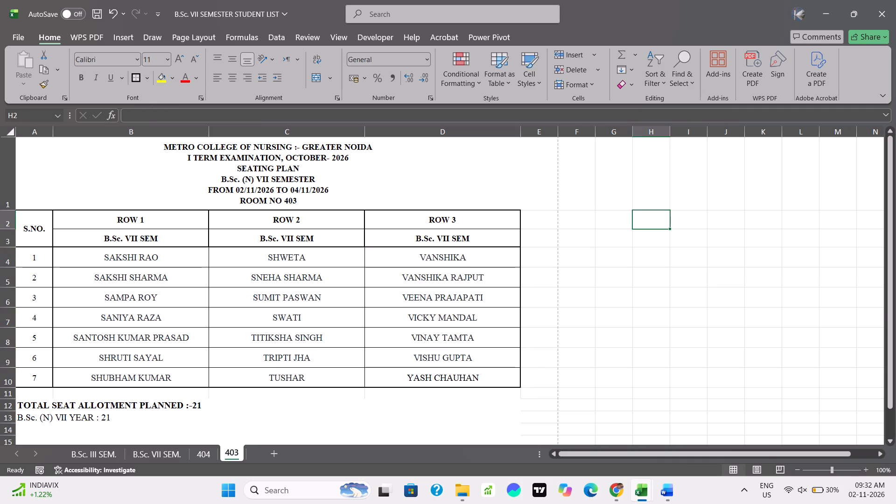
Apply the current border style around the ROW 1 column, cells B2 to B10, and the ROW 3 column, cells D2 to D10.
{"action": "left_click_drag", "start_coordinate": [187, 216], "coordinate": [181, 364]}
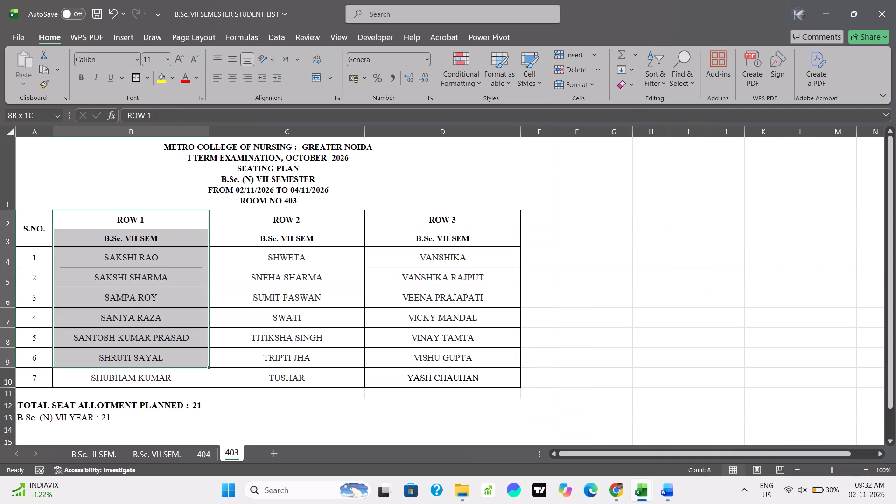
{"action": "left_click_drag", "start_coordinate": [181, 364], "coordinate": [183, 372]}
{"action": "left_click", "coordinate": [136, 79]}
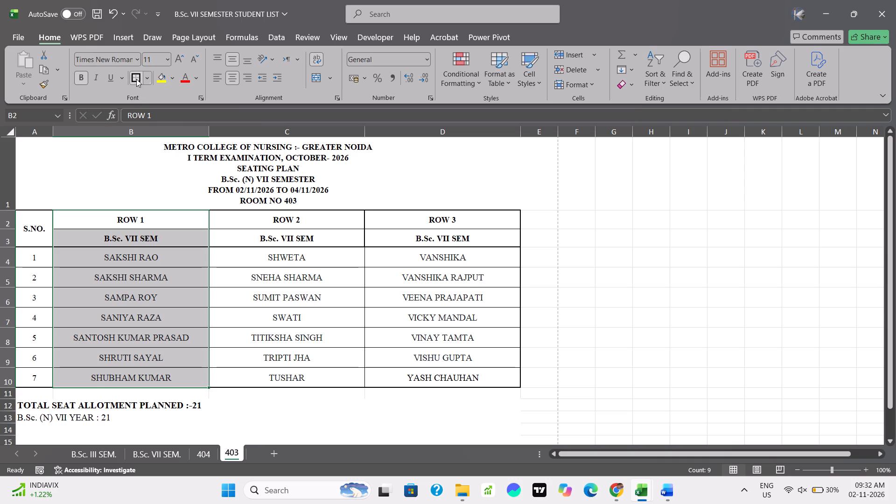
{"action": "left_click_drag", "start_coordinate": [409, 215], "coordinate": [432, 391]}
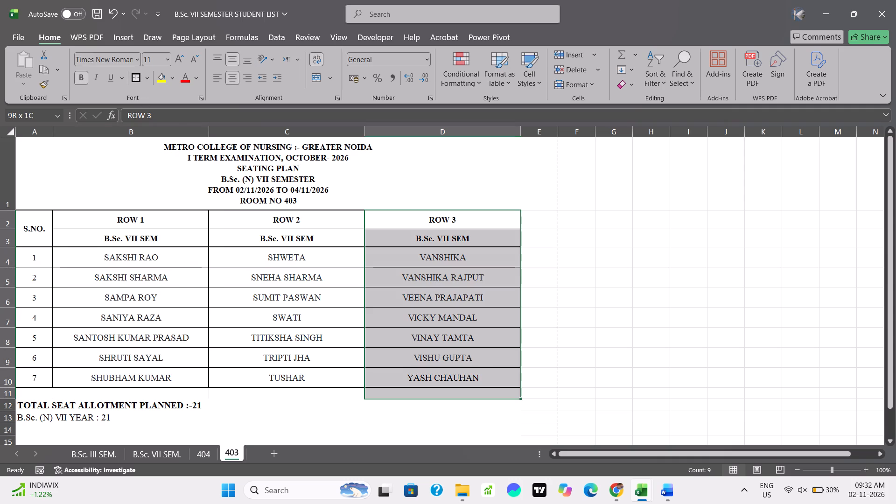
{"action": "left_click_drag", "start_coordinate": [432, 391], "coordinate": [434, 384]}
{"action": "left_click", "coordinate": [136, 76]}
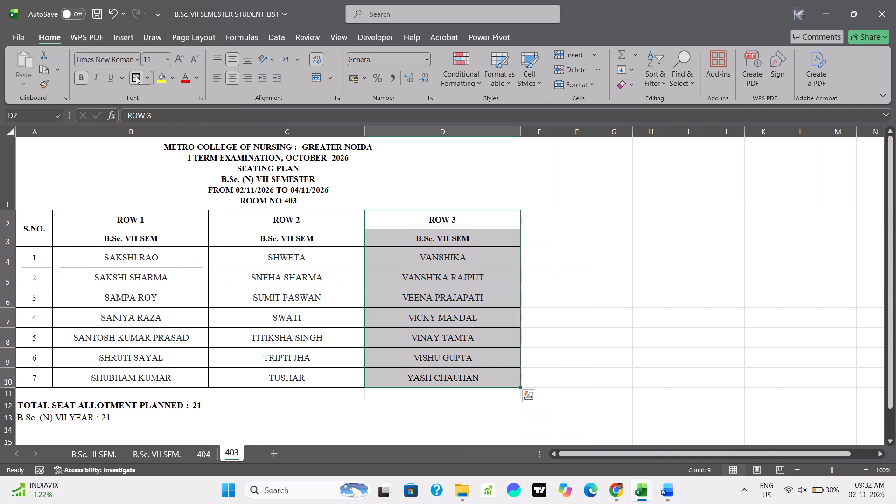
{"action": "left_click", "coordinate": [643, 257]}
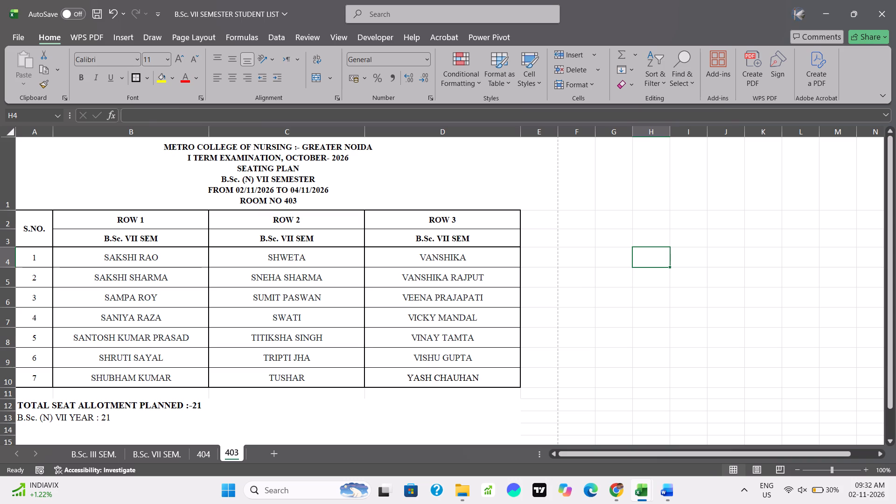
Change the examination line in sheet 403's heading to I TERM EXAMINATION, OCTOBER-NOVEMBER, 2026.
{"action": "double_click", "coordinate": [326, 160]}
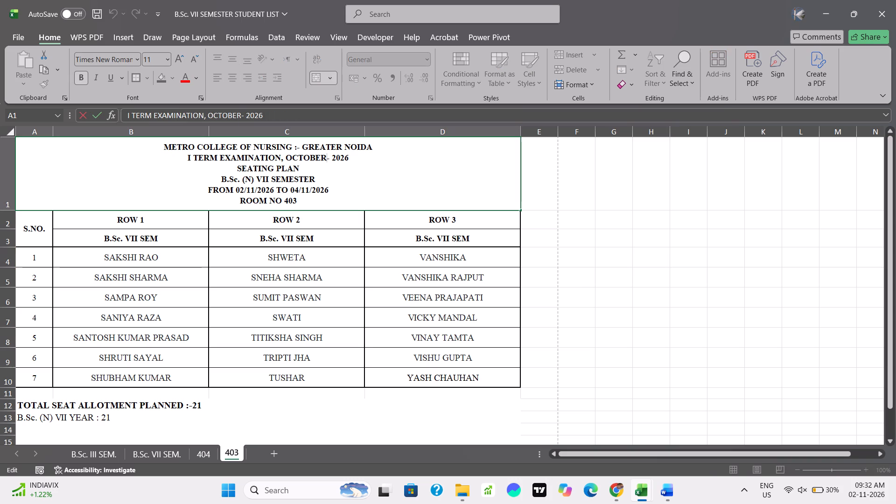
{"action": "key", "text": "BackSpace"}
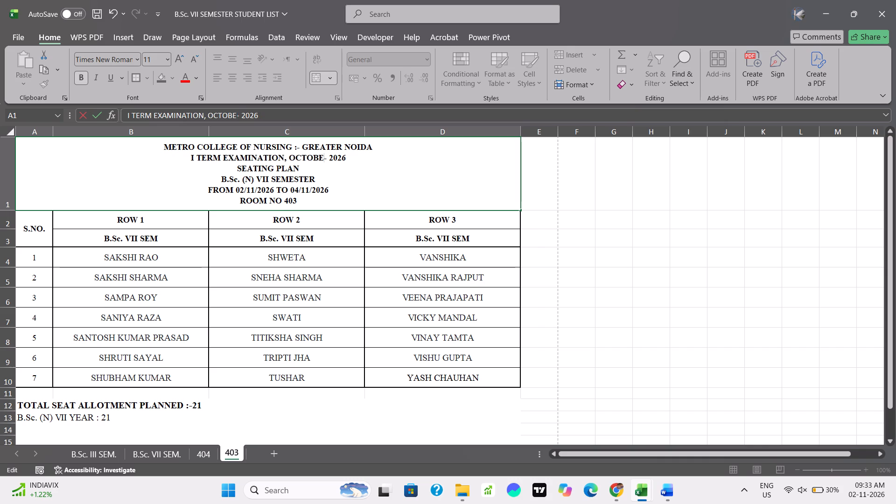
{"action": "key", "text": "BackSpace"}
{"action": "key", "text": "BackSpace"}
{"action": "key", "text": "BackSpace"}
{"action": "key", "text": "BackSpace"}
{"action": "key", "text": "BackSpace"}
{"action": "key", "text": "BackSpace"}
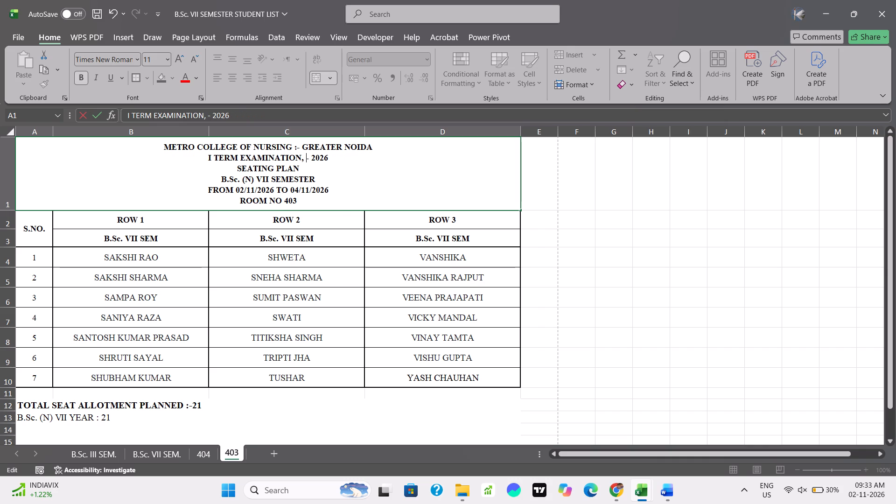
{"action": "key", "text": "ctrl+z"}
{"action": "key", "text": "minus"}
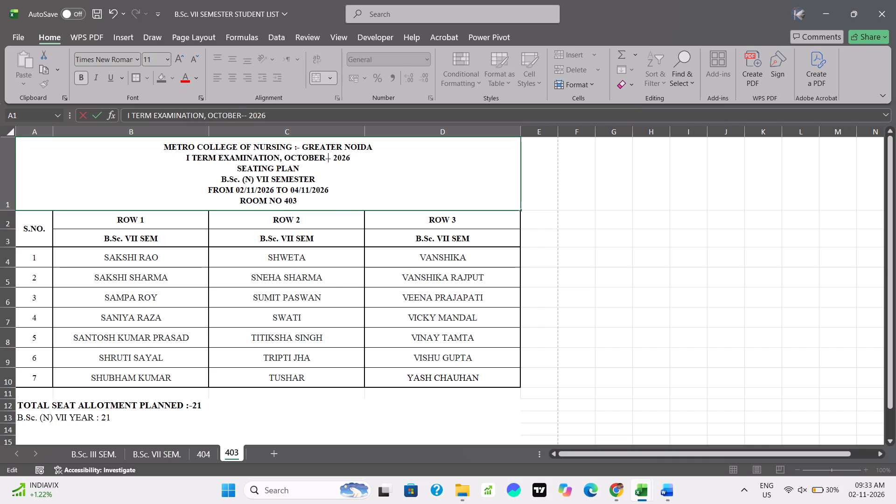
{"action": "type", "text": "NOVE"}
{"action": "type", "text": "MBER"}
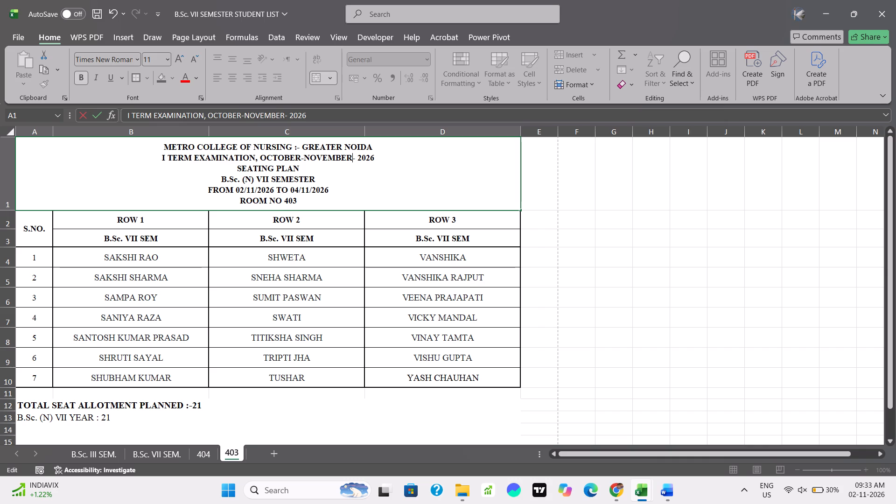
{"action": "key", "text": "Delete"}
{"action": "key", "text": "comma"}
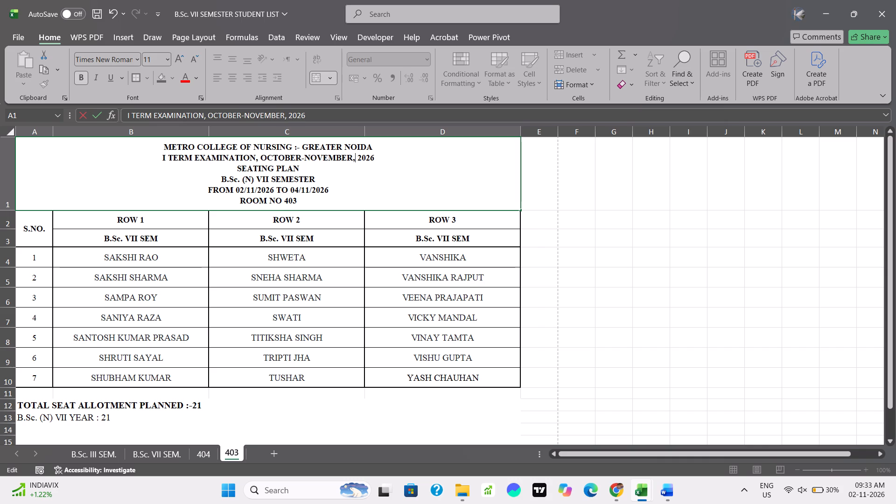
{"action": "left_click", "coordinate": [646, 301]}
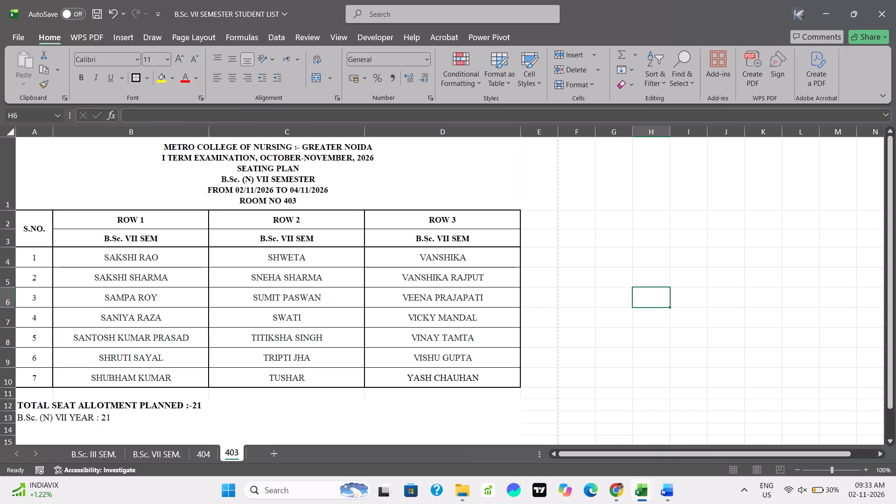
Print the ROOM NO 403 seating plan twice, one copy each time, on the HP LaserJet 1020.
{"action": "scroll", "coordinate": [272, 305], "scroll_direction": "right", "scroll_amount": 1}
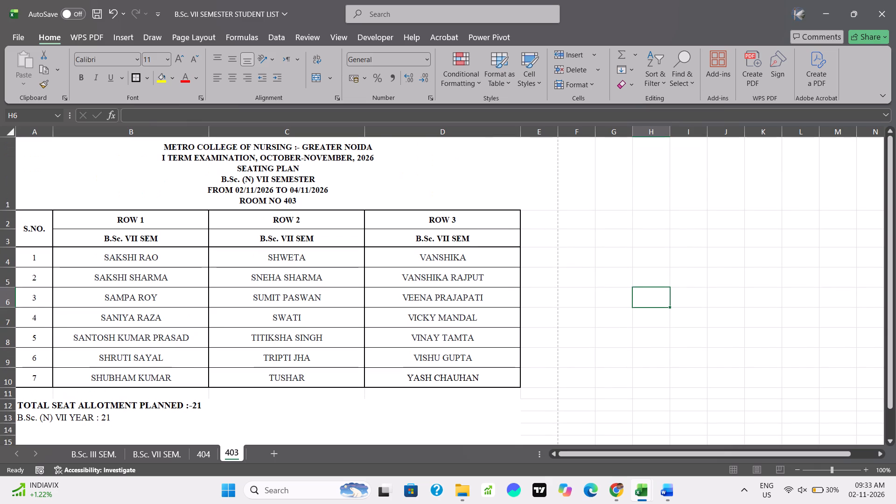
{"action": "key", "text": "ctrl+p"}
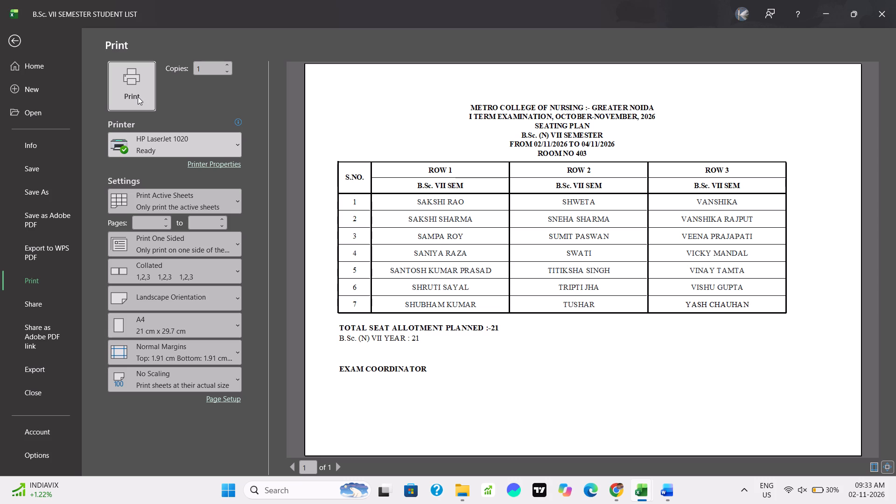
{"action": "left_click", "coordinate": [138, 97]}
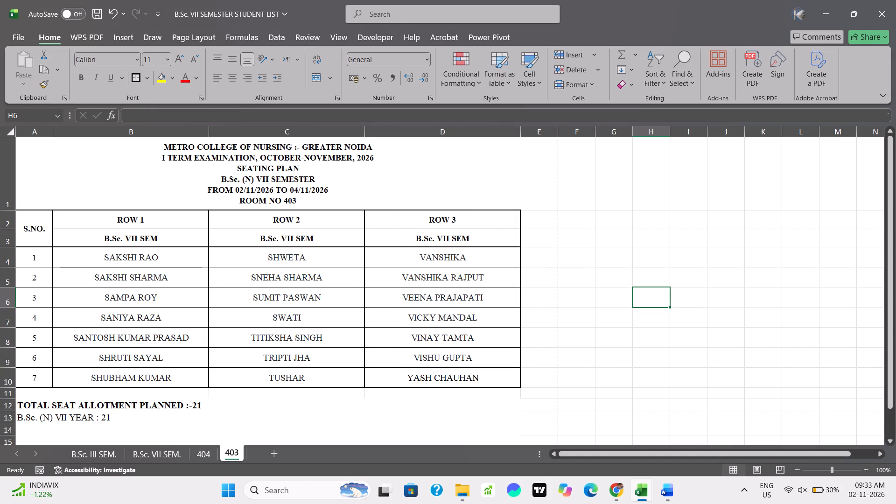
{"action": "key", "text": "ctrl+p"}
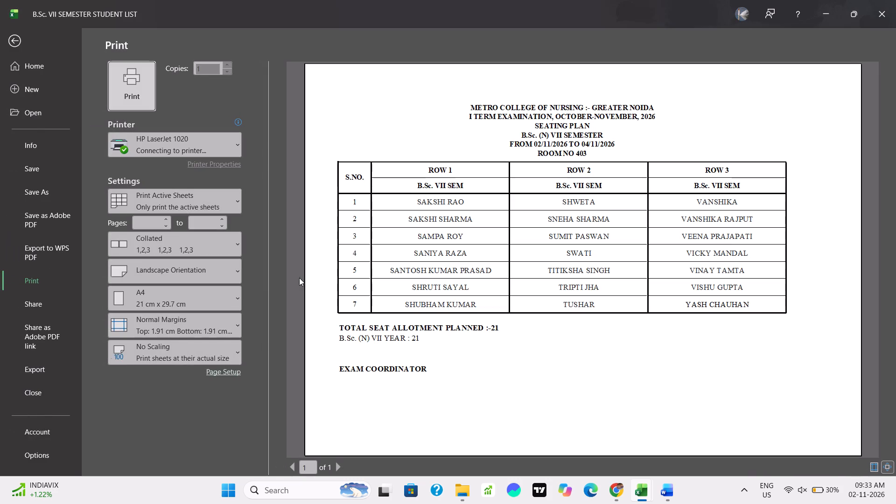
{"action": "left_click", "coordinate": [139, 90]}
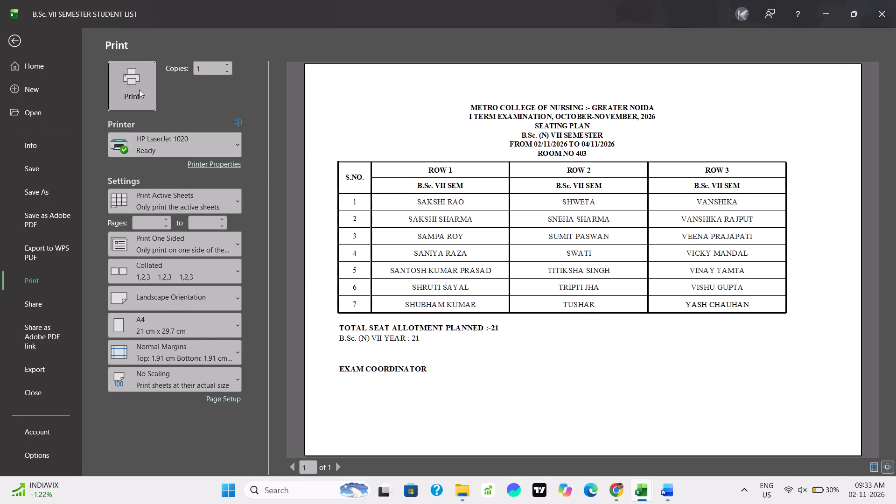
On sheet 404, change the examination line in the heading to I TERM EXAMINATION, OCTOBER- NOVEMBER, 2026.
{"action": "left_click", "coordinate": [200, 454]}
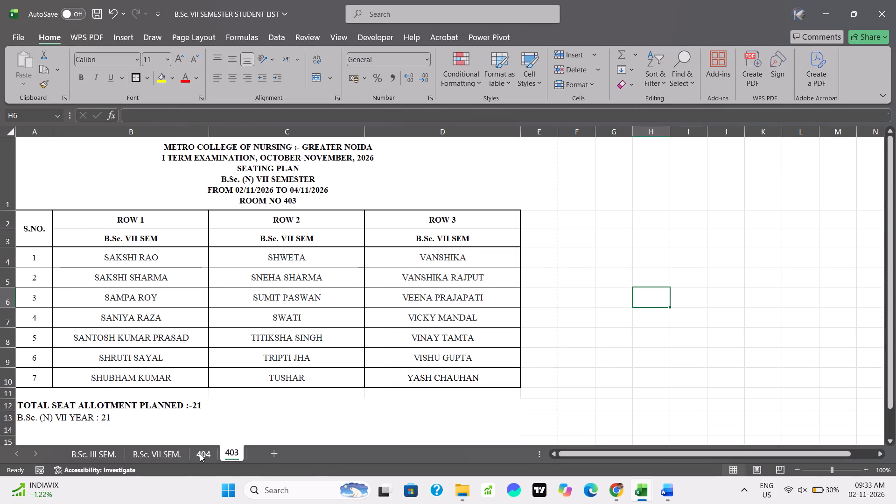
{"action": "scroll", "coordinate": [344, 403], "scroll_direction": "up", "scroll_amount": 3}
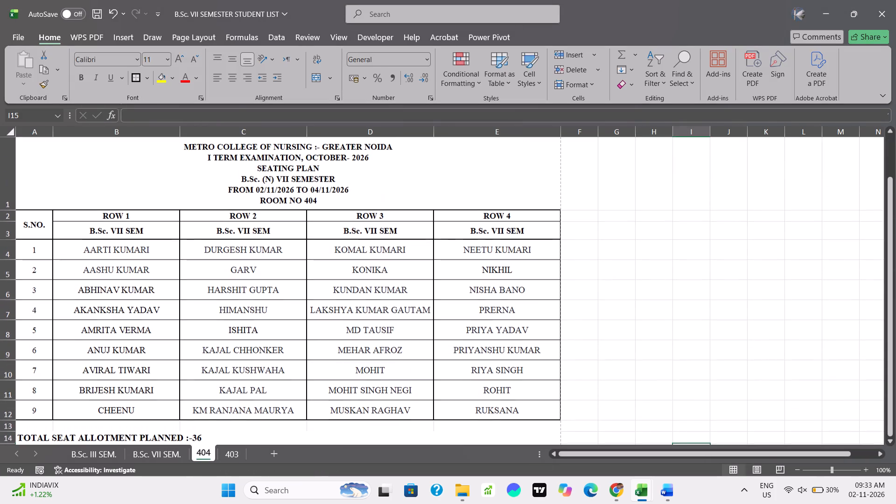
{"action": "left_click", "coordinate": [660, 263]}
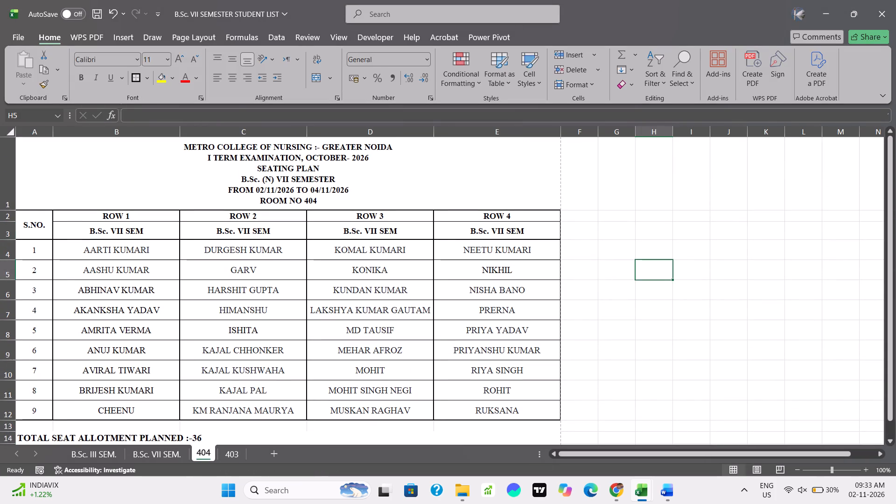
{"action": "double_click", "coordinate": [347, 156]}
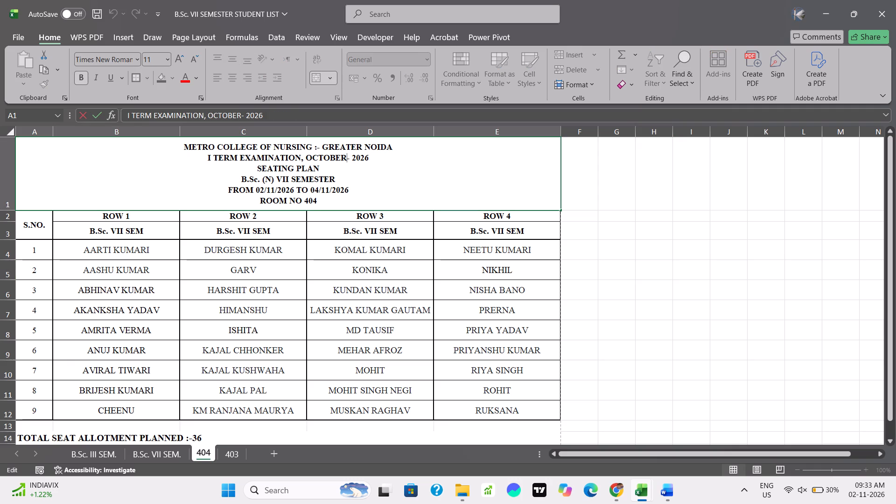
{"action": "type", "text": "-"}
{"action": "key", "text": "space"}
{"action": "type", "text": "NOVEN"}
{"action": "key", "text": "BackSpace"}
{"action": "type", "text": "MBER"}
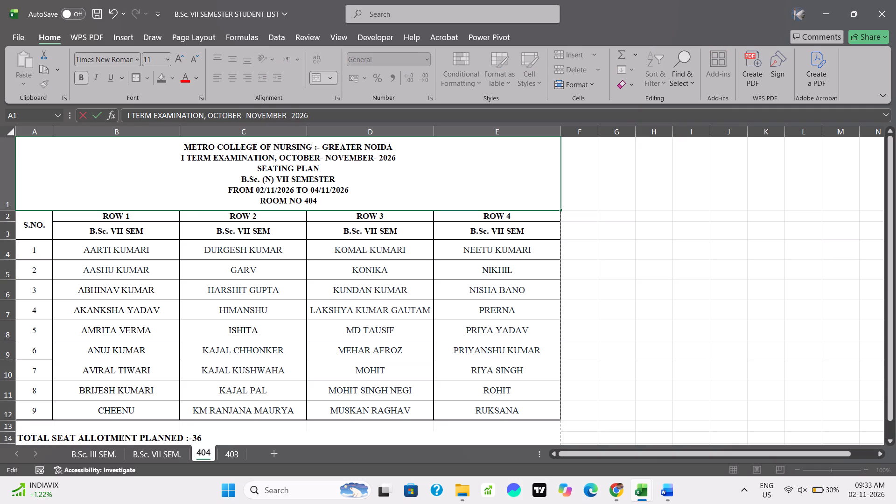
{"action": "key", "text": "Delete"}
{"action": "key", "text": "comma"}
{"action": "left_click", "coordinate": [664, 285]}
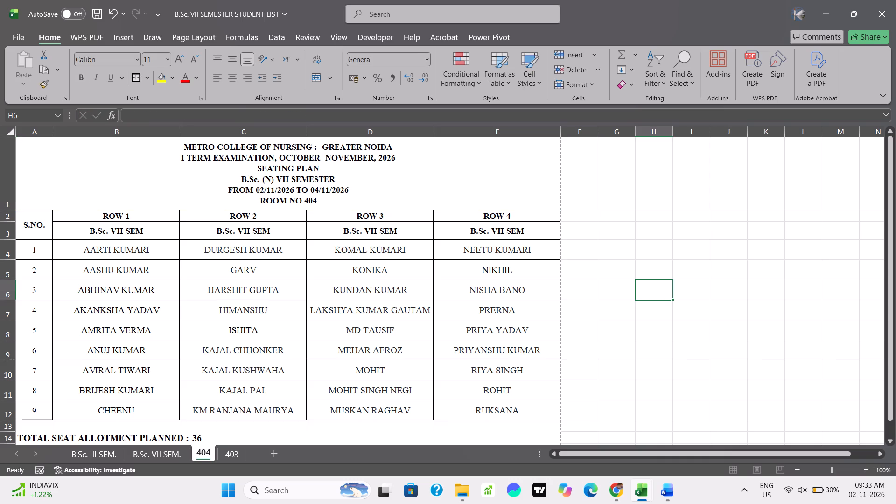
Print one copy of the ROOM NO 404 seating plan on the HP LaserJet 1020.
{"action": "scroll", "coordinate": [599, 294], "scroll_direction": "down", "scroll_amount": 1}
{"action": "key", "text": "ctrl+p"}
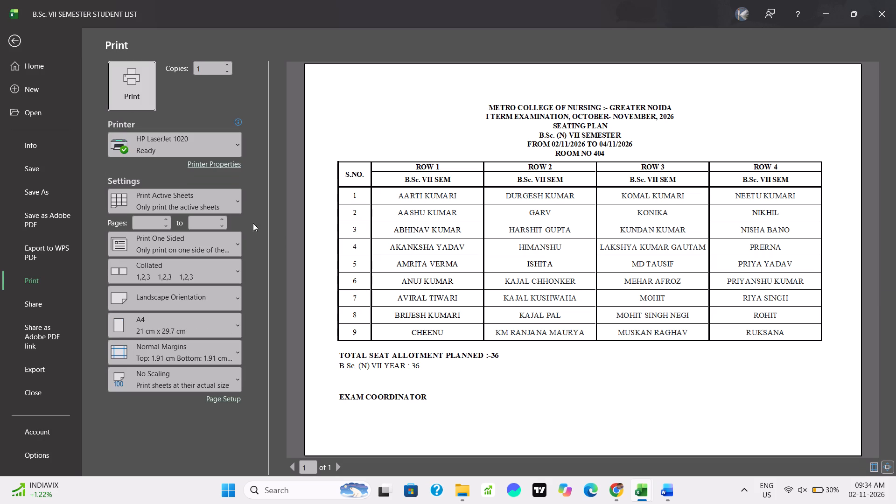
{"action": "left_click", "coordinate": [127, 91]}
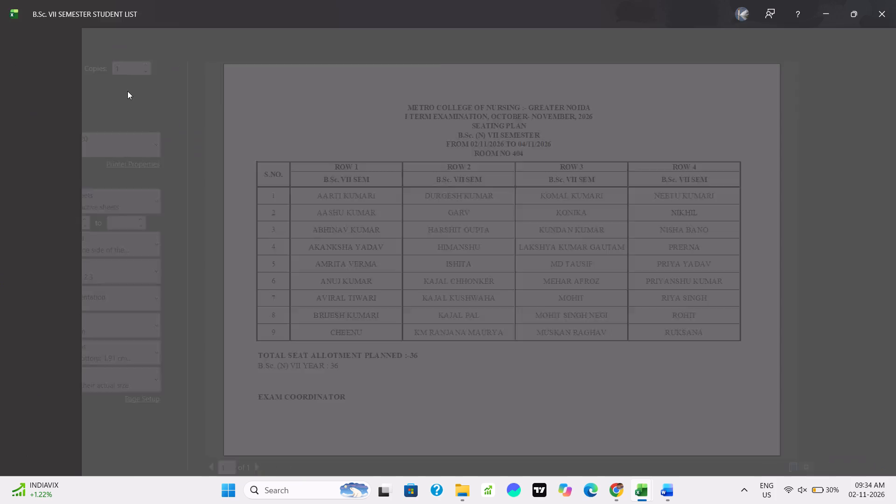
{"action": "scroll", "coordinate": [658, 305], "scroll_direction": "up", "scroll_amount": 2}
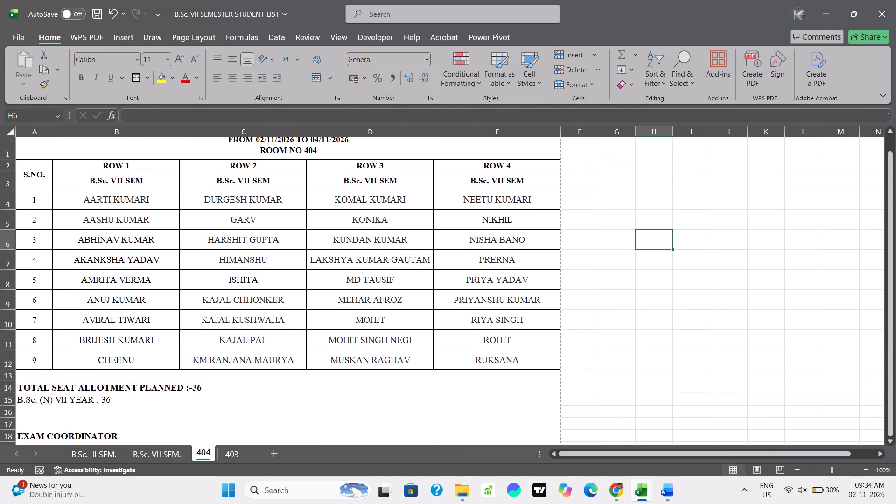
{"action": "scroll", "coordinate": [658, 305], "scroll_direction": "up", "scroll_amount": 3}
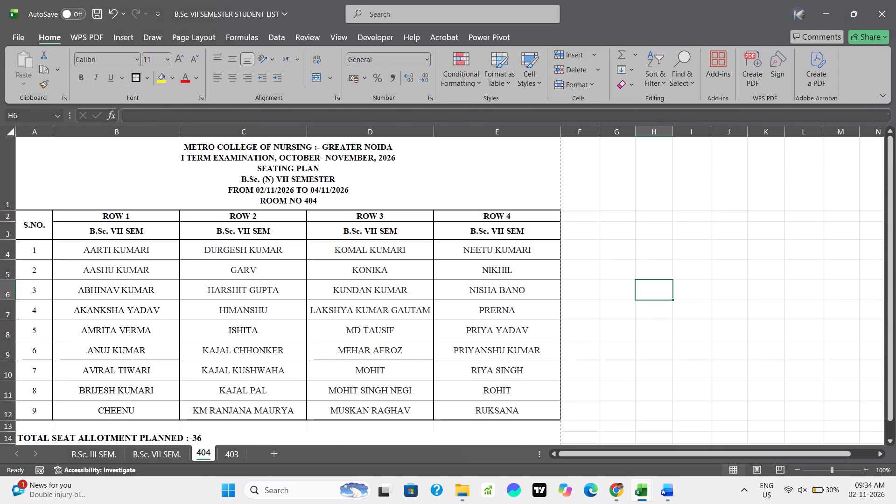
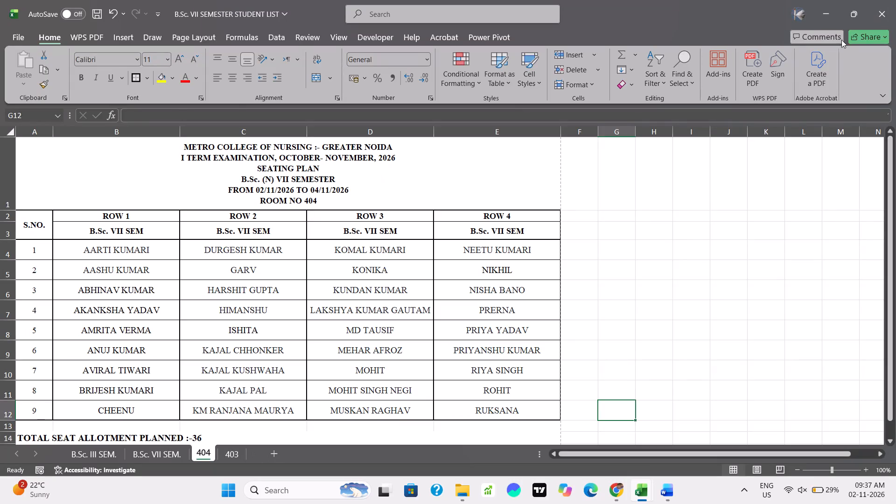
Examine the award and attendance sheet layout on sheet B.Sc. V A&A of the B.Sc. I & V SEM workbook.
{"action": "left_click", "coordinate": [824, 13]}
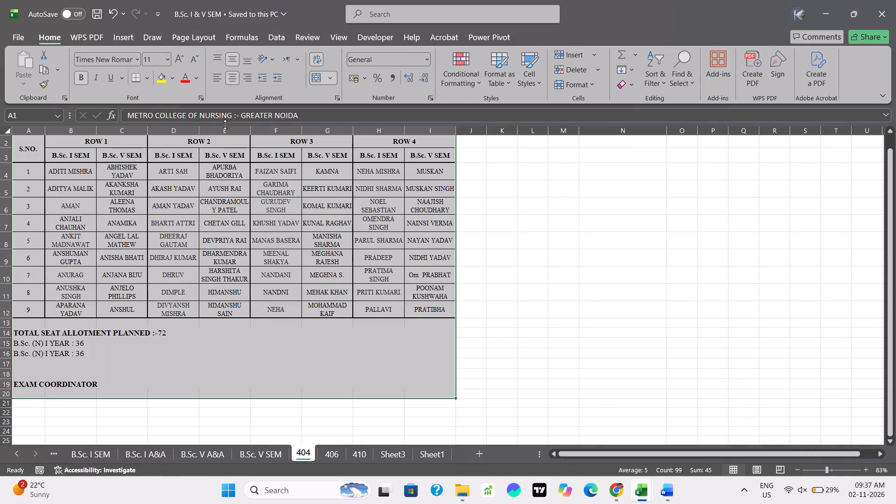
{"action": "left_click", "coordinate": [216, 461]}
{"action": "left_click", "coordinate": [354, 216]}
{"action": "scroll", "coordinate": [315, 277], "scroll_direction": "down", "scroll_amount": 3}
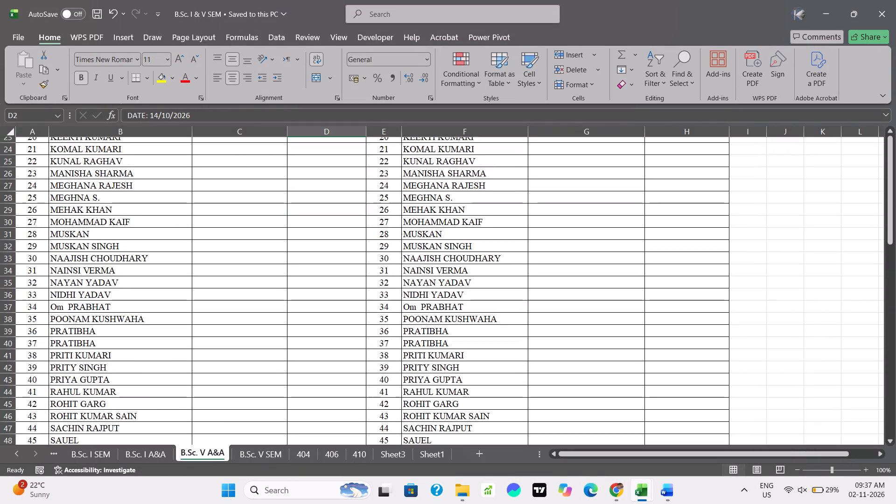
{"action": "scroll", "coordinate": [315, 277], "scroll_direction": "down", "scroll_amount": 5}
{"action": "scroll", "coordinate": [315, 277], "scroll_direction": "up", "scroll_amount": 7}
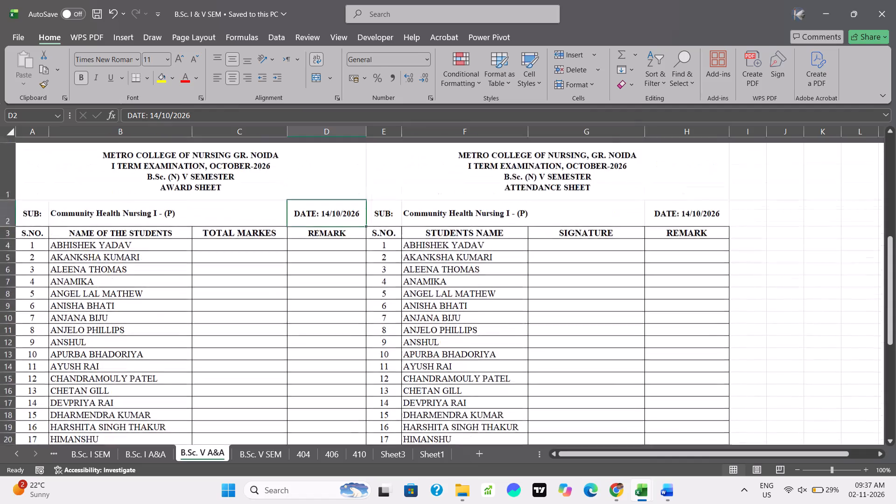
{"action": "scroll", "coordinate": [315, 277], "scroll_direction": "up", "scroll_amount": 3}
{"action": "left_click_drag", "start_coordinate": [128, 163], "coordinate": [585, 469]}
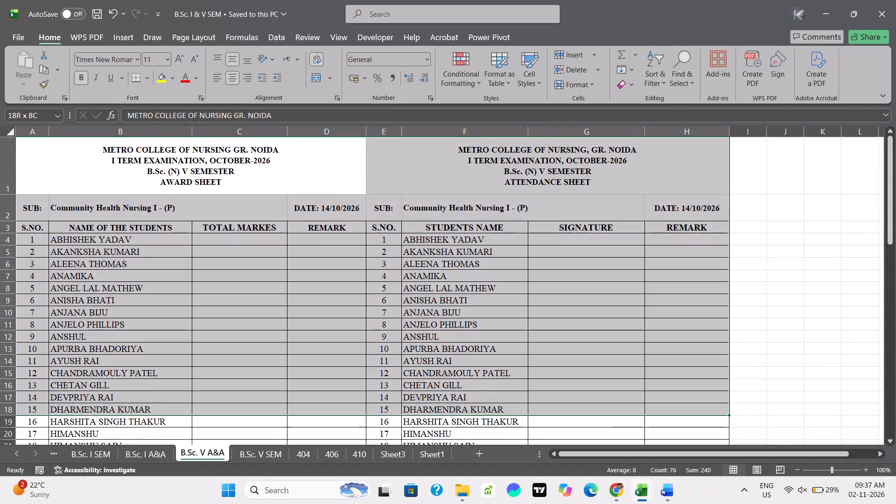
{"action": "left_click_drag", "start_coordinate": [585, 469], "coordinate": [568, 412]}
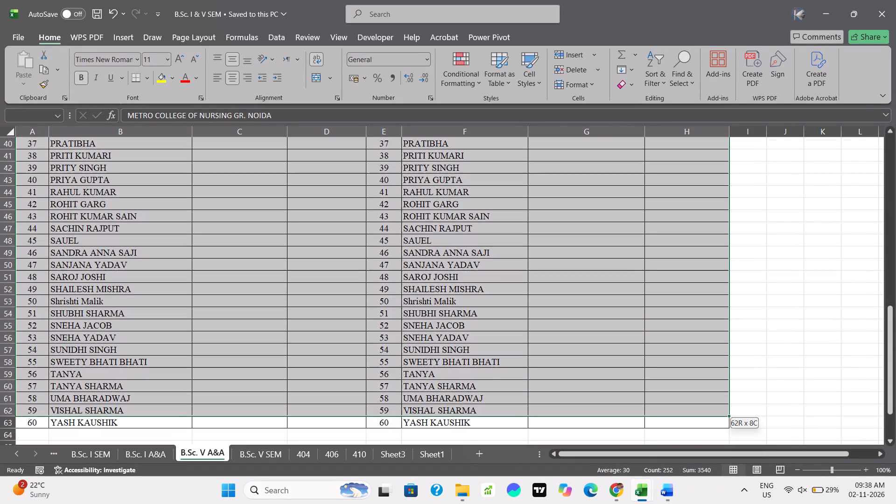
{"action": "left_click_drag", "start_coordinate": [568, 412], "coordinate": [563, 427]}
{"action": "left_click", "coordinate": [811, 290]}
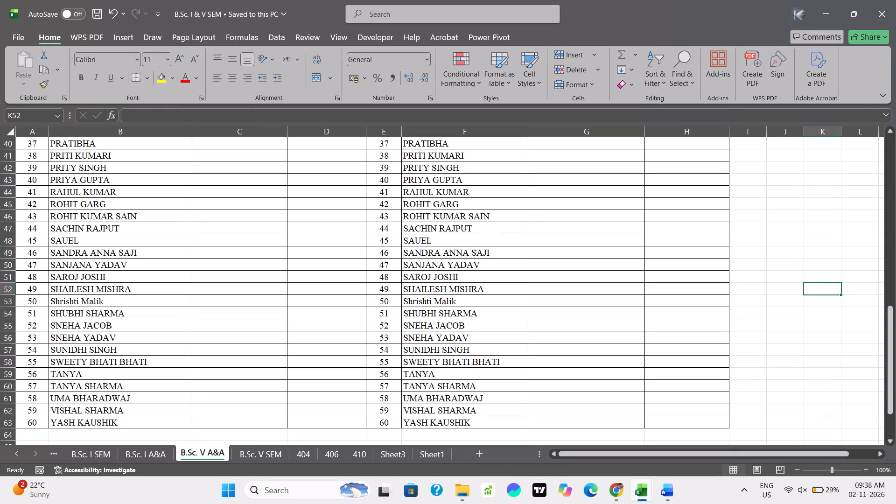
{"action": "scroll", "coordinate": [548, 301], "scroll_direction": "up", "scroll_amount": 9}
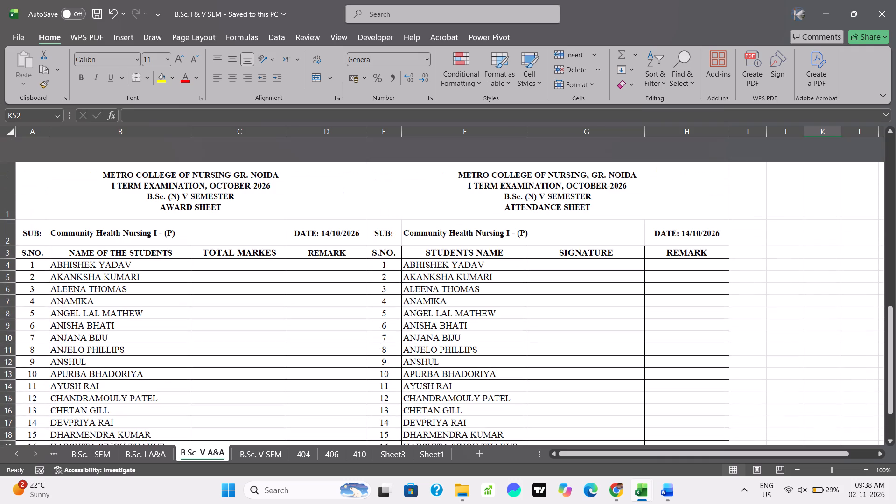
{"action": "scroll", "coordinate": [548, 301], "scroll_direction": "up", "scroll_amount": 1}
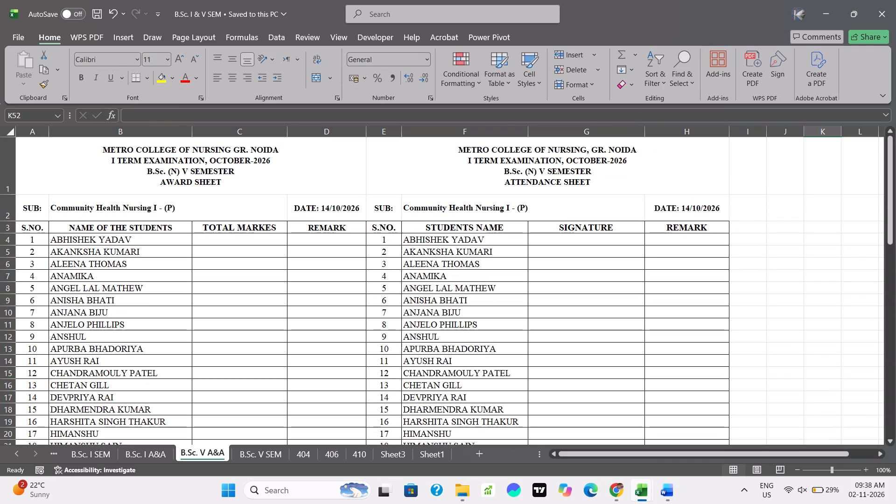
{"action": "left_click", "coordinate": [253, 454]}
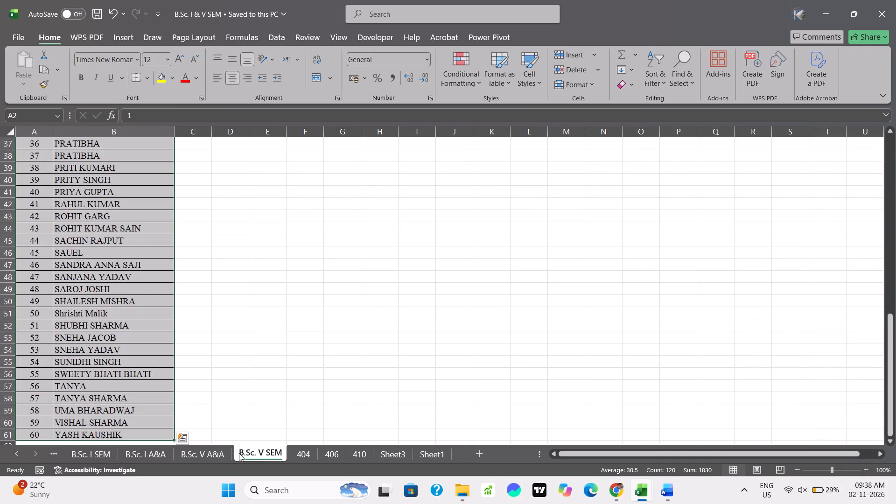
{"action": "left_click", "coordinate": [214, 456]}
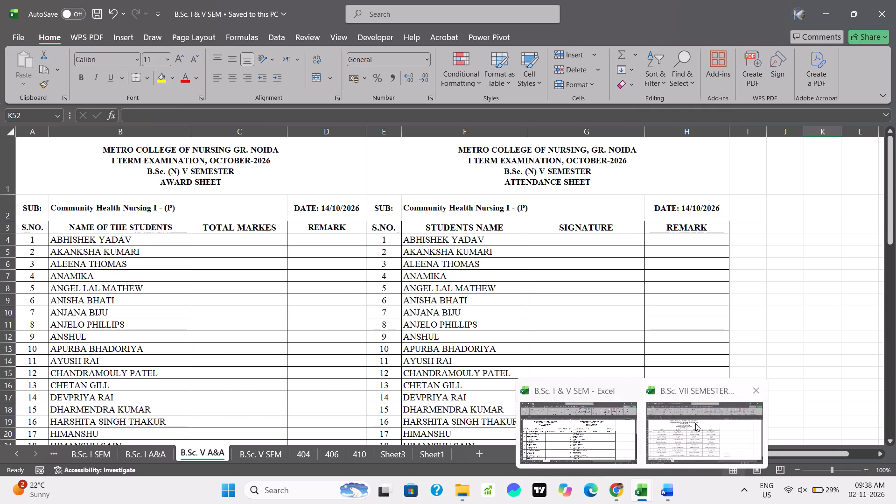
In the B.Sc. VII SEMESTER STUDENT LIST workbook, set the award sheet's subject on sheet B.Sc. VII SEM. to SUB: CHN - I.
{"action": "left_click", "coordinate": [695, 423]}
{"action": "left_click", "coordinate": [140, 454]}
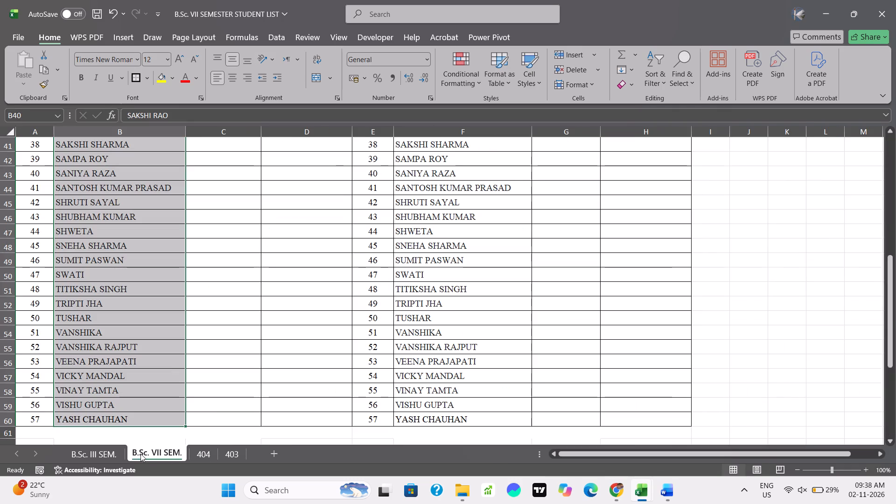
{"action": "left_click", "coordinate": [243, 337]}
{"action": "scroll", "coordinate": [243, 337], "scroll_direction": "up", "scroll_amount": 5}
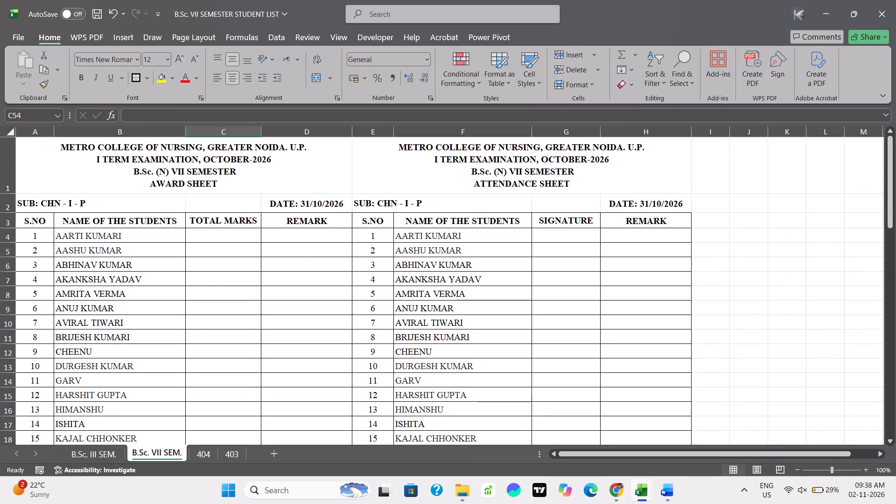
{"action": "double_click", "coordinate": [90, 204]}
{"action": "left_click", "coordinate": [114, 202]}
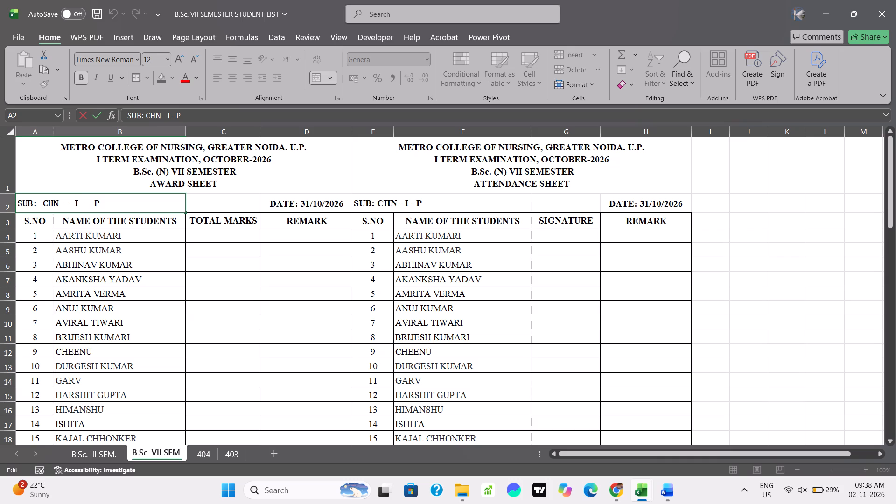
{"action": "key", "text": "BackSpace"}
{"action": "key", "text": "BackSpace"}
{"action": "key", "text": "BackSpace"}
{"action": "key", "text": "BackSpace"}
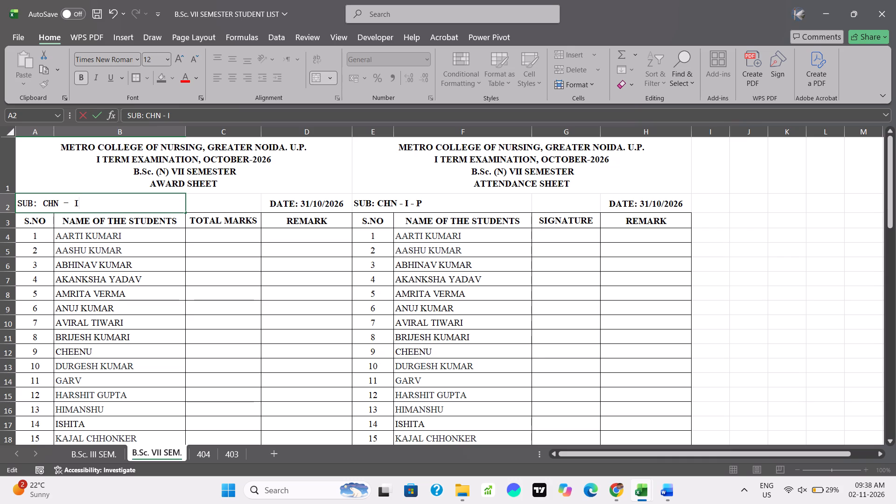
Set the award sheet's date to 02/11/2026.
{"action": "double_click", "coordinate": [311, 205]}
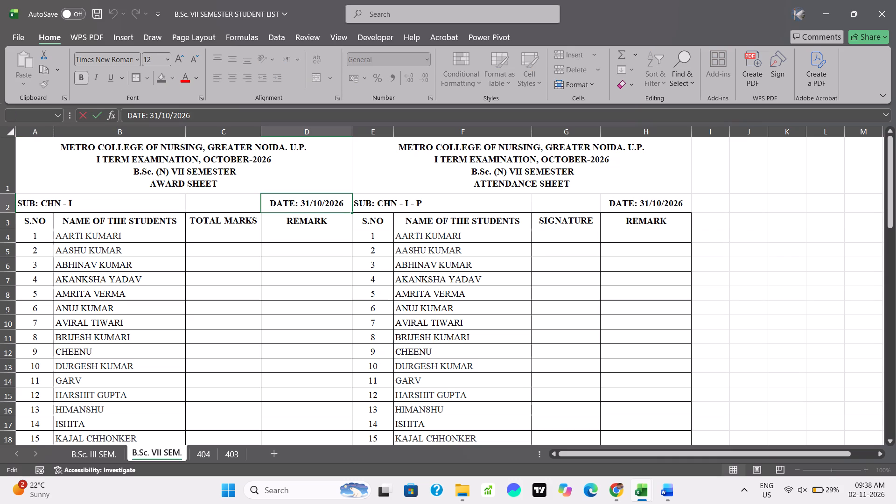
{"action": "key", "text": "BackSpace"}
{"action": "key", "text": "BackSpace"}
{"action": "type", "text": "02"}
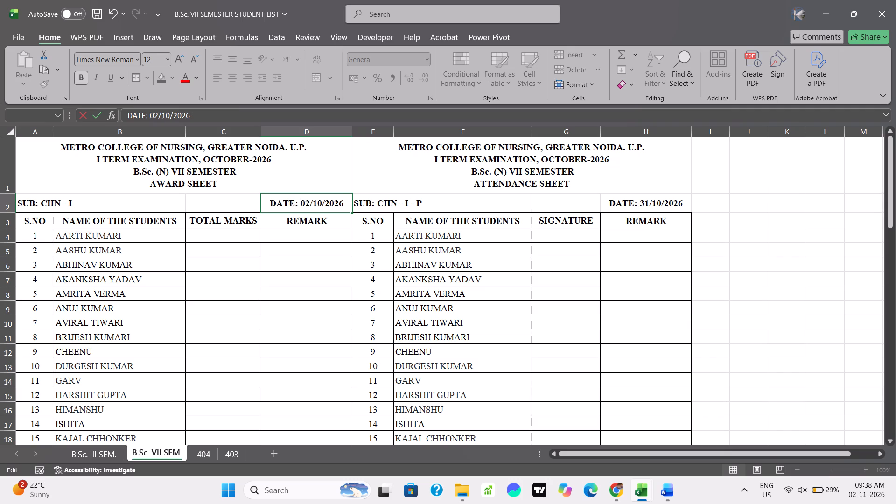
{"action": "key", "text": "Right"}
{"action": "key", "text": "Right"}
{"action": "key", "text": "Right"}
{"action": "key", "text": "BackSpace"}
{"action": "key", "text": "1"}
Set the attendance sheet's subject to SUB: CHN - I.
{"action": "double_click", "coordinate": [429, 205]}
{"action": "key", "text": "Right"}
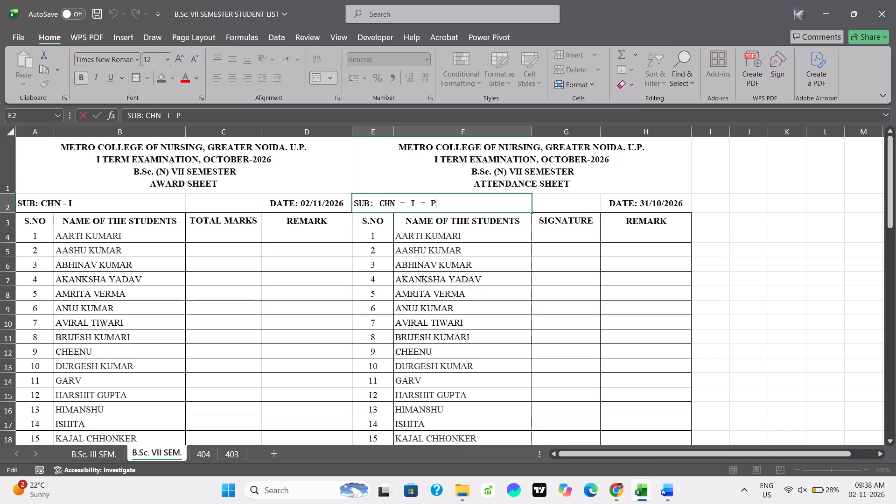
{"action": "key", "text": "BackSpace"}
{"action": "key", "text": "BackSpace"}
{"action": "key", "text": "BackSpace"}
{"action": "key", "text": "BackSpace"}
Set the attendance sheet's date to 02/11/2026.
{"action": "left_click", "coordinate": [647, 201]}
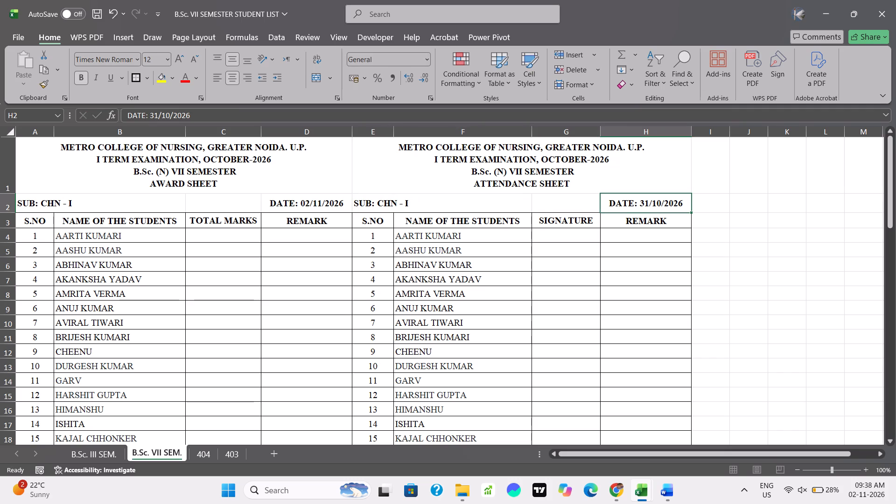
{"action": "double_click", "coordinate": [649, 203]}
{"action": "key", "text": "BackSpace"}
{"action": "key", "text": "BackSpace"}
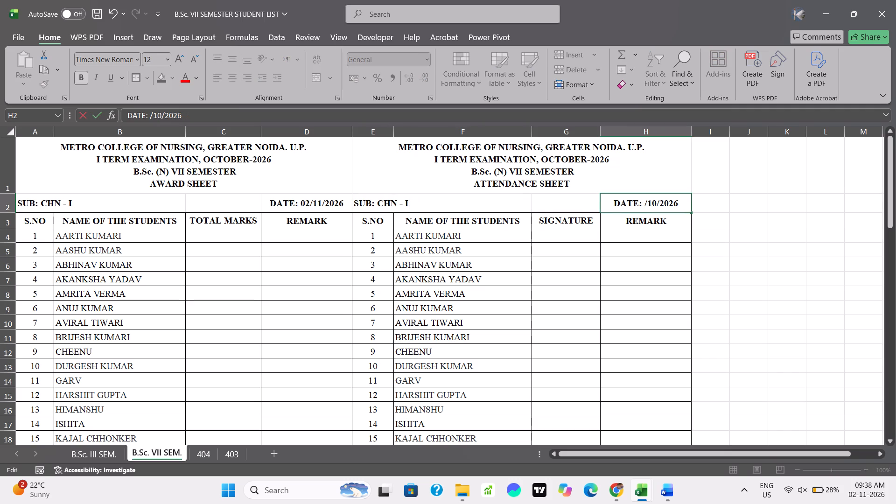
{"action": "type", "text": "02"}
{"action": "key", "text": "Right"}
{"action": "key", "text": "Right"}
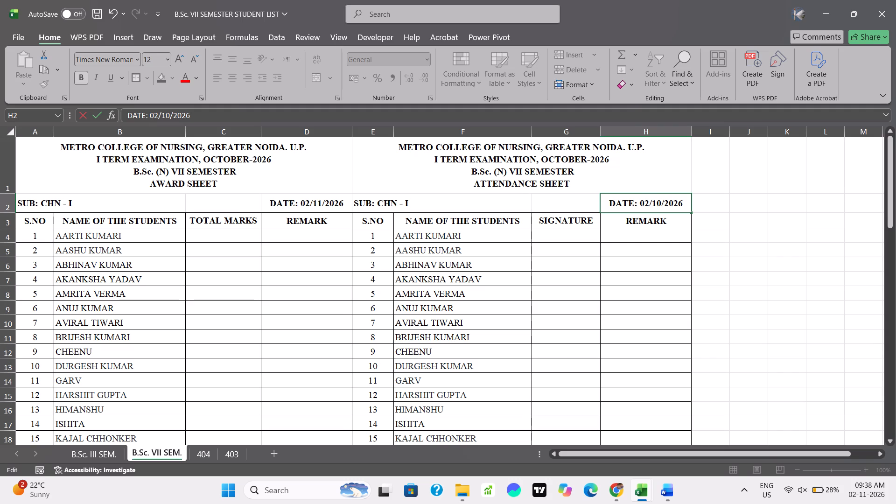
{"action": "key", "text": "Right"}
{"action": "key", "text": "BackSpace"}
{"action": "key", "text": "1"}
{"action": "left_click", "coordinate": [736, 241]}
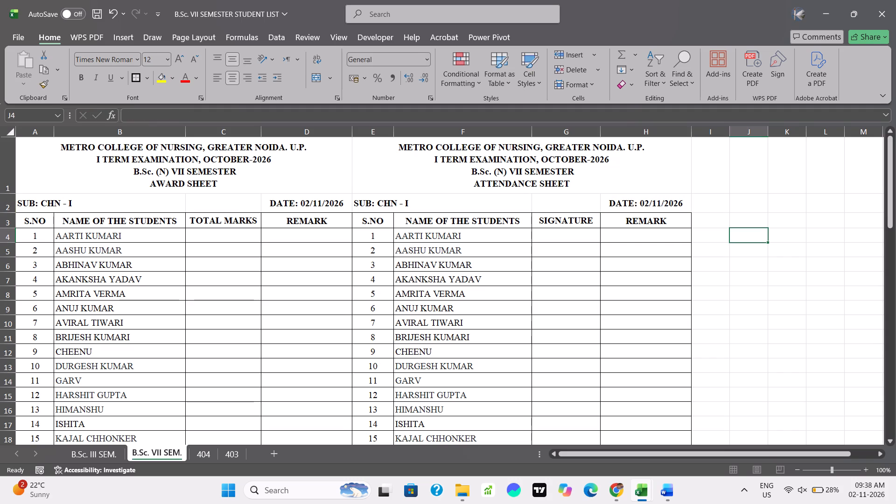
Change the examination line in the award sheet's heading to I TERM EXAMINATION, OCTOBER- NOVEMBER, 2026.
{"action": "double_click", "coordinate": [249, 159]}
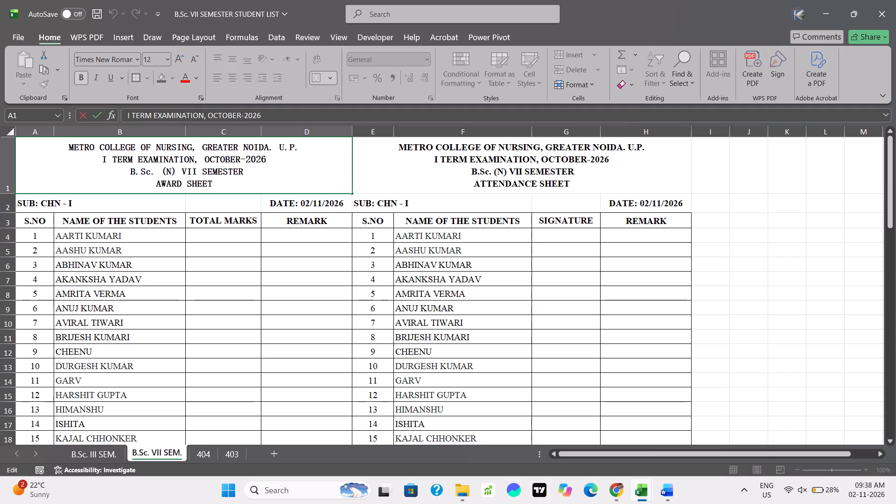
{"action": "left_click", "coordinate": [238, 160]}
{"action": "type", "text": "-"}
{"action": "key", "text": "space"}
{"action": "type", "text": "NOVEMBER"}
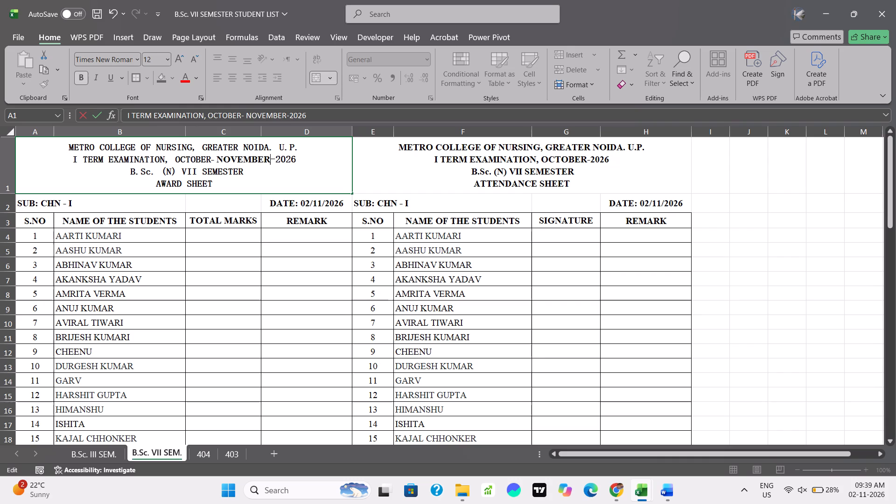
{"action": "key", "text": "Right"}
{"action": "key", "text": "Right"}
{"action": "key", "text": "Left"}
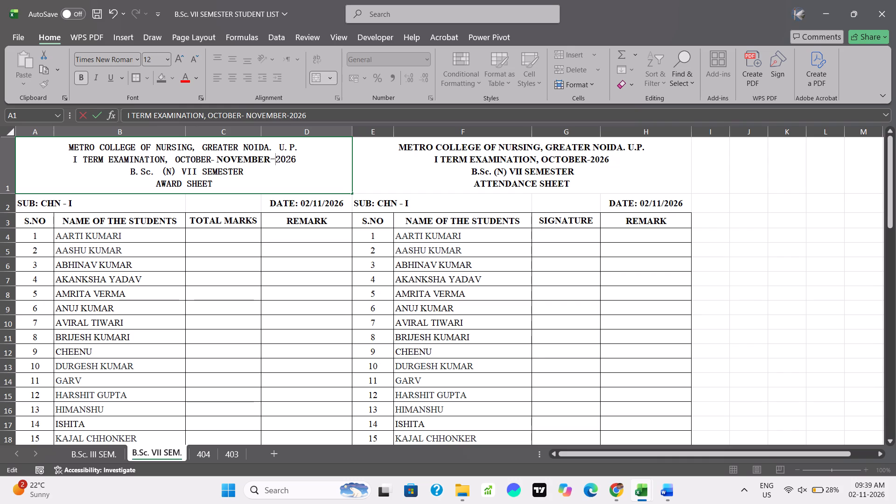
{"action": "key", "text": "BackSpace"}
{"action": "type", "text": ","}
{"action": "key", "text": "space"}
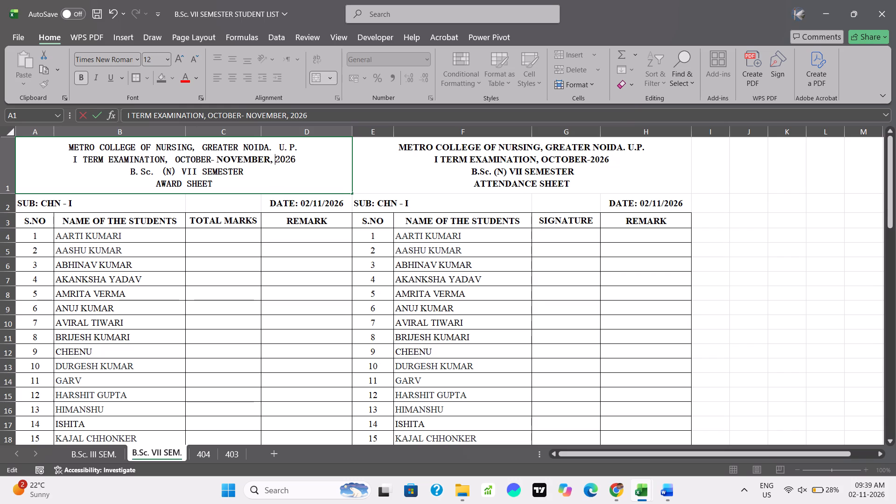
{"action": "left_click", "coordinate": [276, 254]}
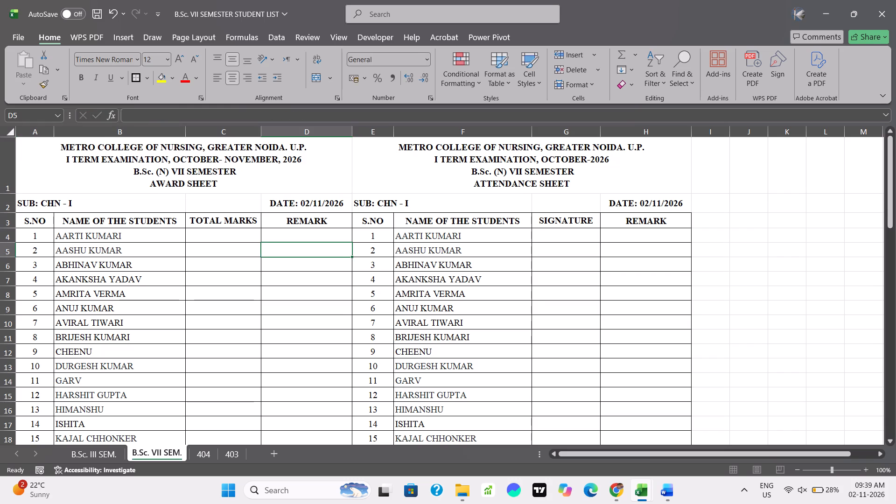
Copy OCTOBER- NOVEMBER, 2026 from the award sheet's heading over the examination month and year in the attendance sheet's heading.
{"action": "double_click", "coordinate": [279, 161]}
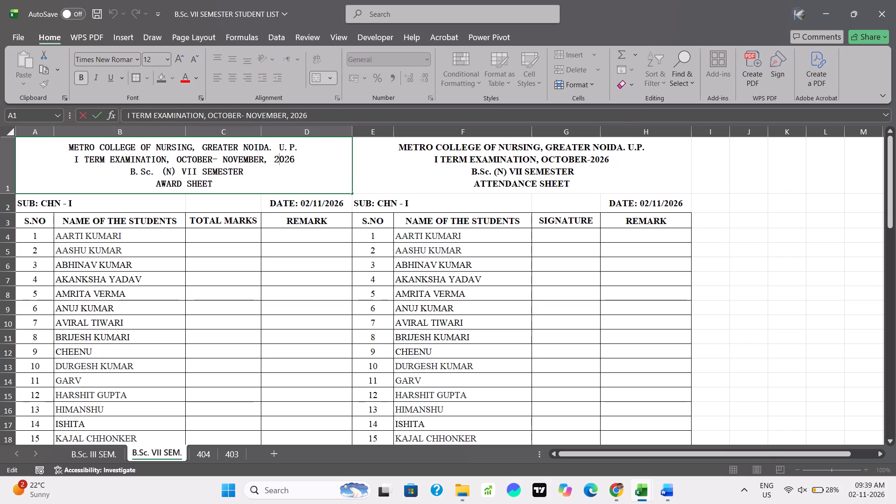
{"action": "left_click_drag", "start_coordinate": [297, 160], "coordinate": [175, 161]}
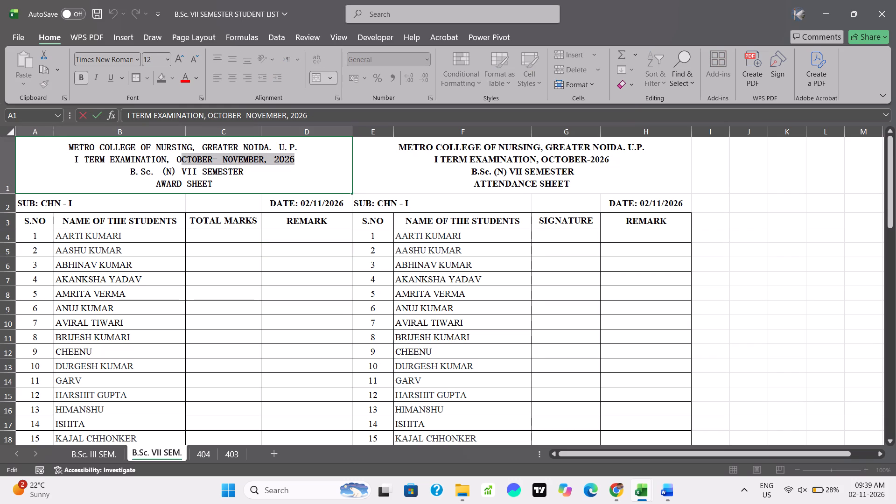
{"action": "left_click_drag", "start_coordinate": [175, 161], "coordinate": [179, 162]}
{"action": "key", "text": "ctrl+c"}
{"action": "double_click", "coordinate": [610, 160]}
{"action": "left_click_drag", "start_coordinate": [610, 160], "coordinate": [545, 158]}
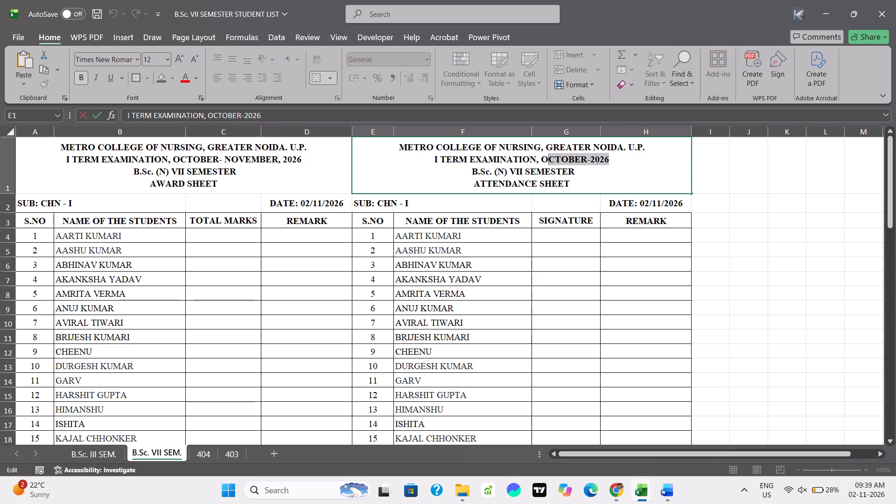
{"action": "left_click_drag", "start_coordinate": [545, 158], "coordinate": [542, 158]}
{"action": "key", "text": "ctrl+v"}
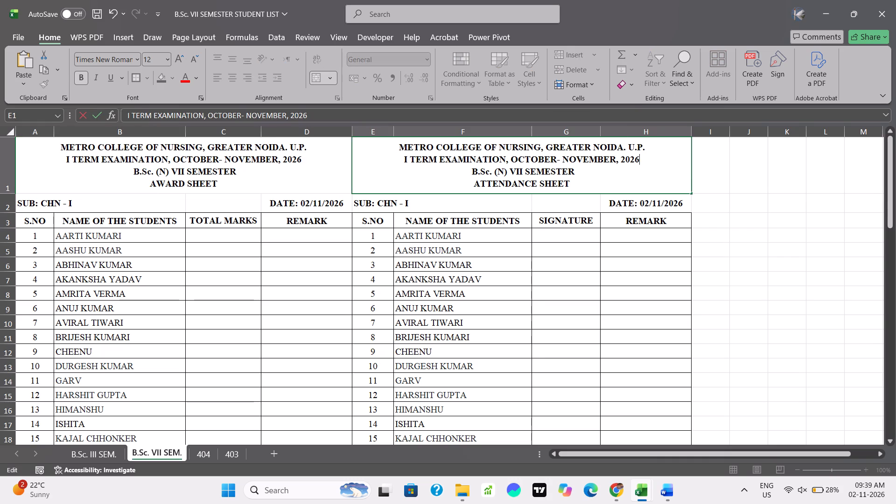
{"action": "left_click", "coordinate": [790, 266]}
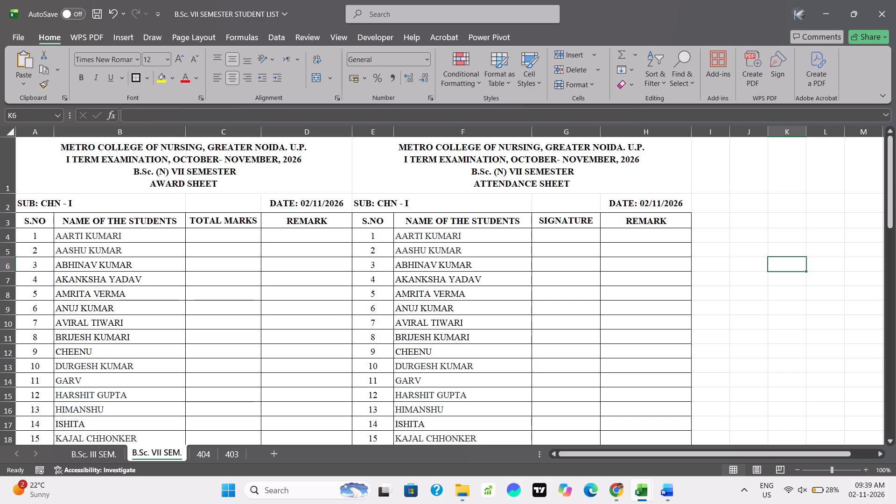
Change the subject on both the award sheet and the attendance sheet to SUB: CHN - II.
{"action": "double_click", "coordinate": [81, 205]}
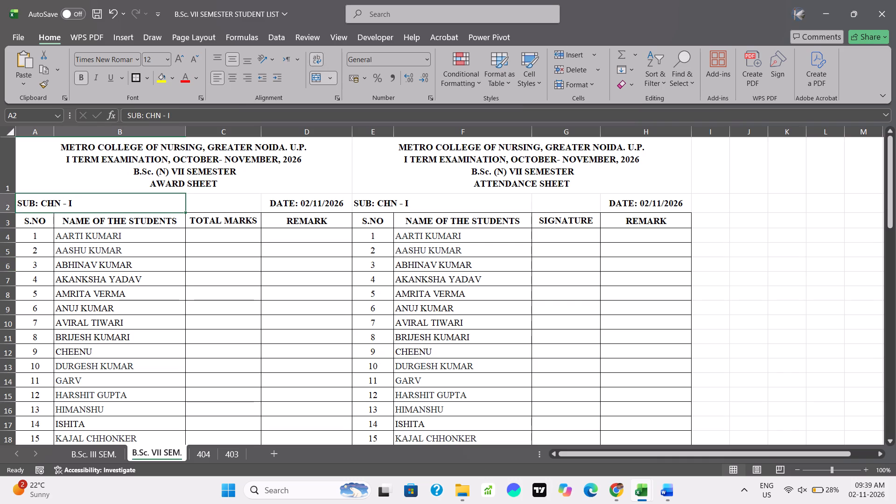
{"action": "key", "text": "i"}
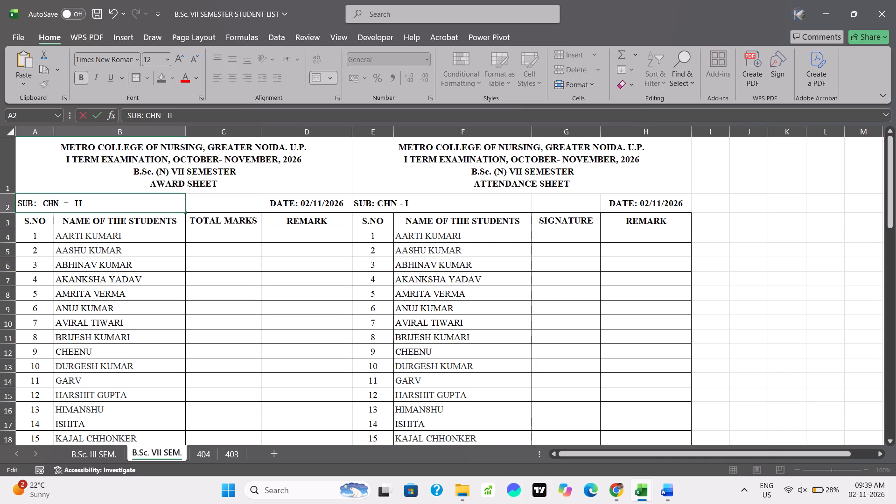
{"action": "double_click", "coordinate": [430, 206]}
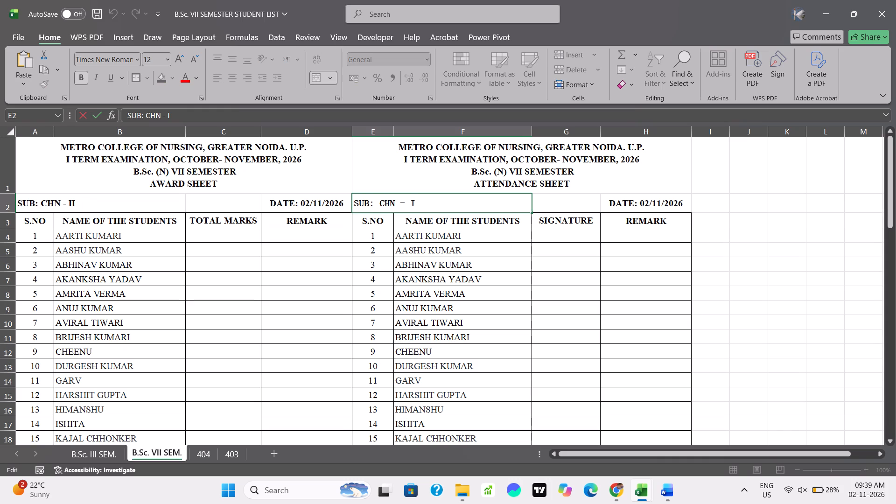
{"action": "key", "text": "i"}
{"action": "left_click", "coordinate": [704, 302]}
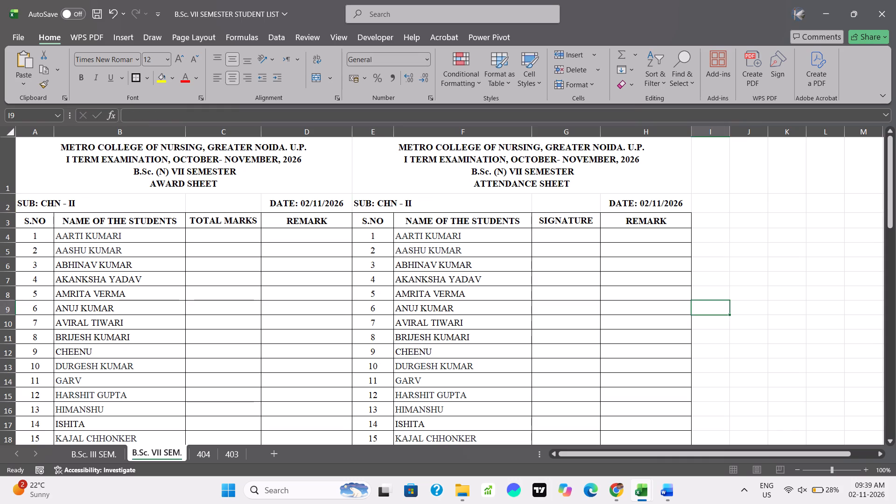
Preview the award and attendance sheets for printing and set the paper size to A4.
{"action": "key", "text": "ctrl+p"}
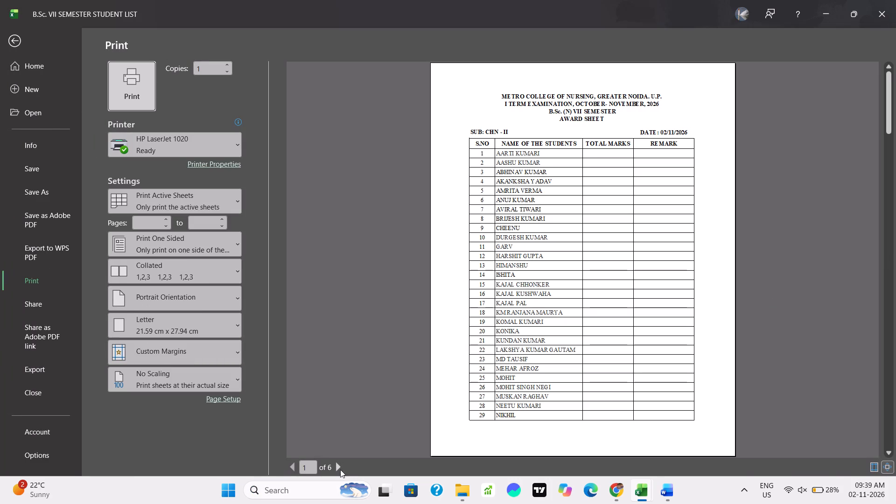
{"action": "left_click", "coordinate": [340, 469]}
{"action": "left_click", "coordinate": [340, 469]}
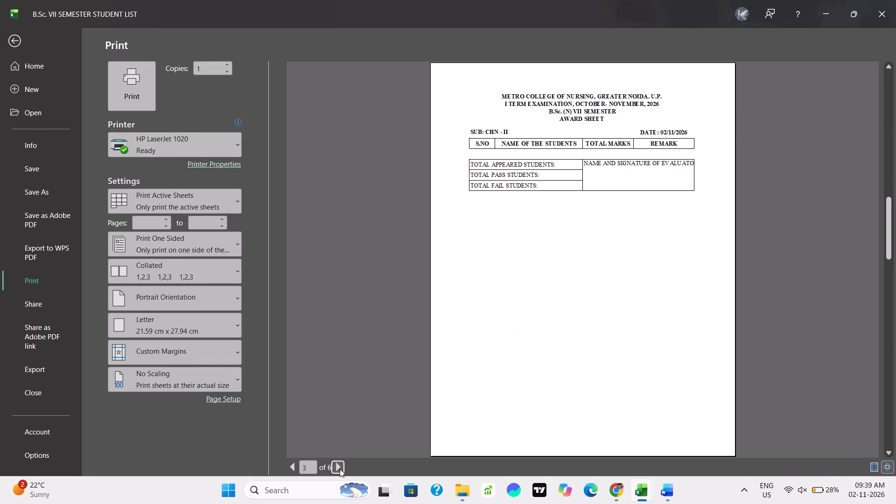
{"action": "left_click", "coordinate": [340, 469]}
{"action": "left_click", "coordinate": [340, 469]}
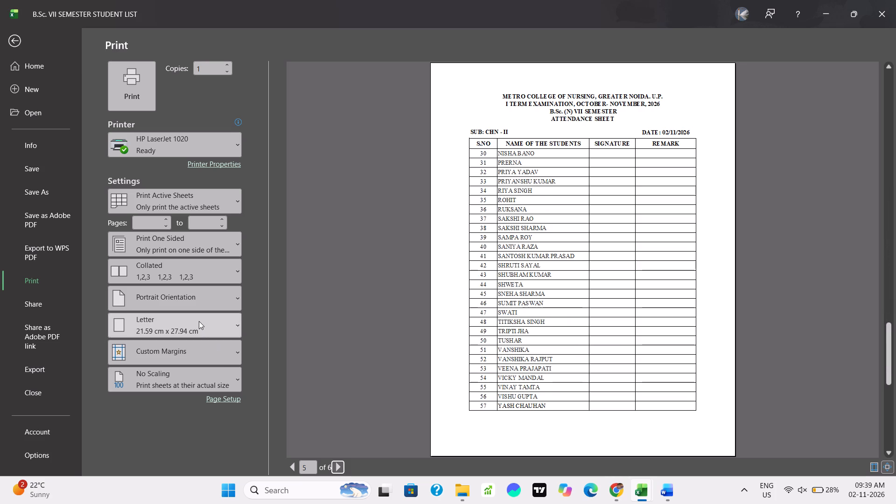
{"action": "left_click", "coordinate": [198, 319]}
{"action": "left_click", "coordinate": [167, 116]}
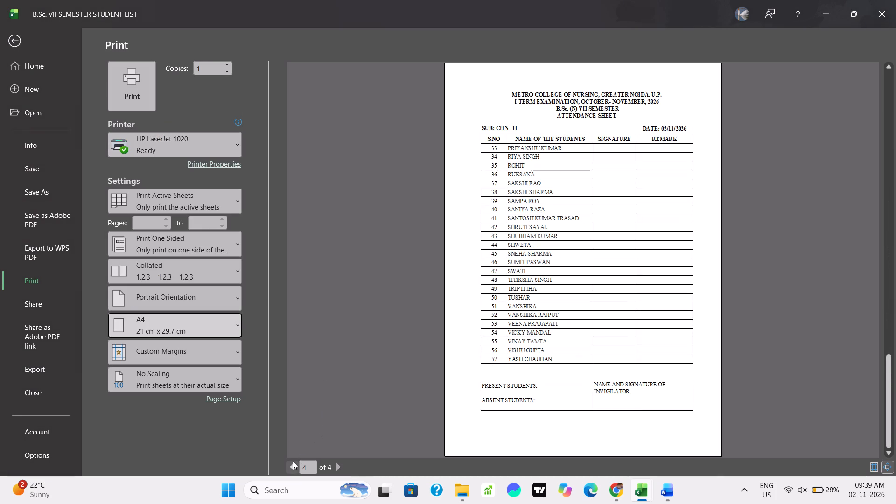
Check the A4 page previews and print the award and attendance sheets on both sides, flipping on the long edge.
{"action": "triple_click", "coordinate": [292, 464]}
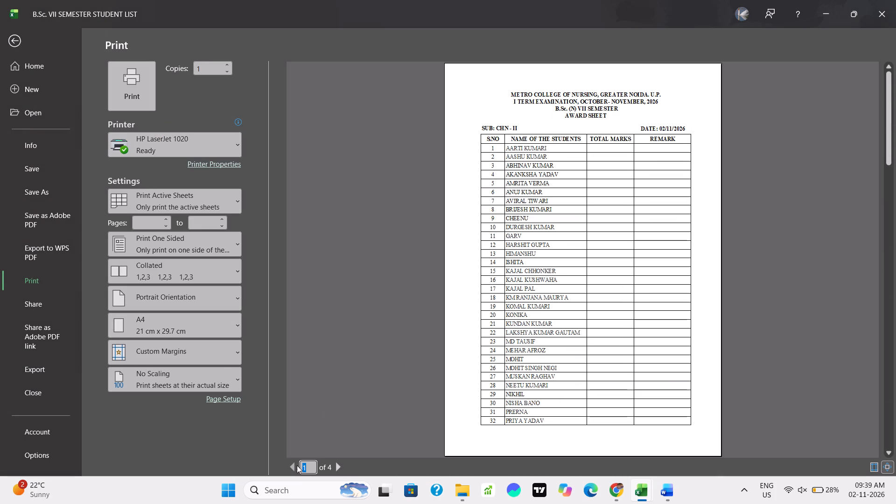
{"action": "left_click", "coordinate": [338, 465]}
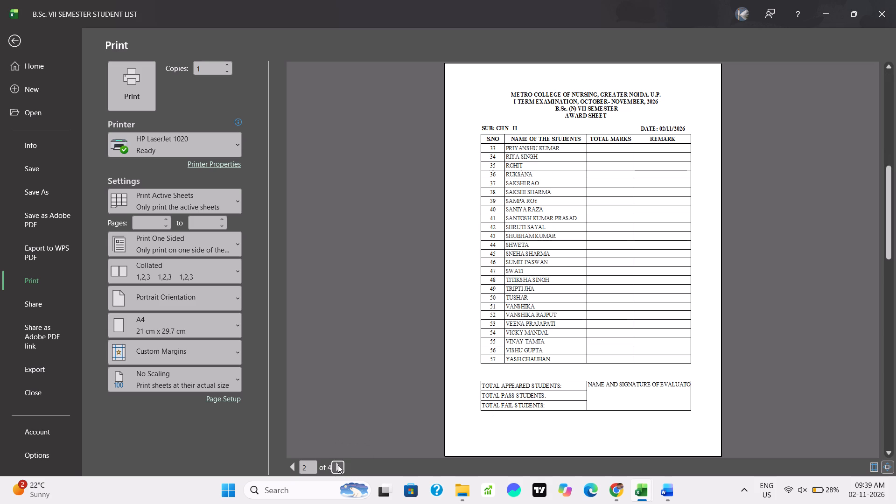
{"action": "left_click", "coordinate": [338, 465]}
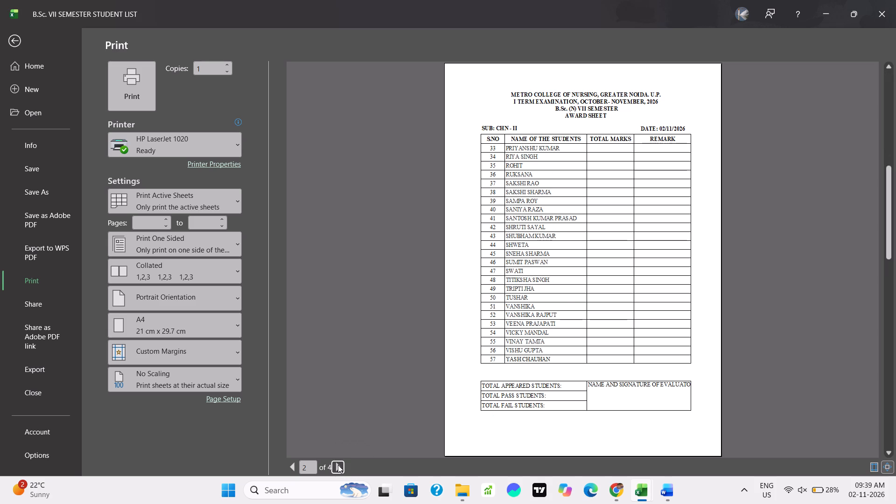
{"action": "left_click", "coordinate": [338, 465]}
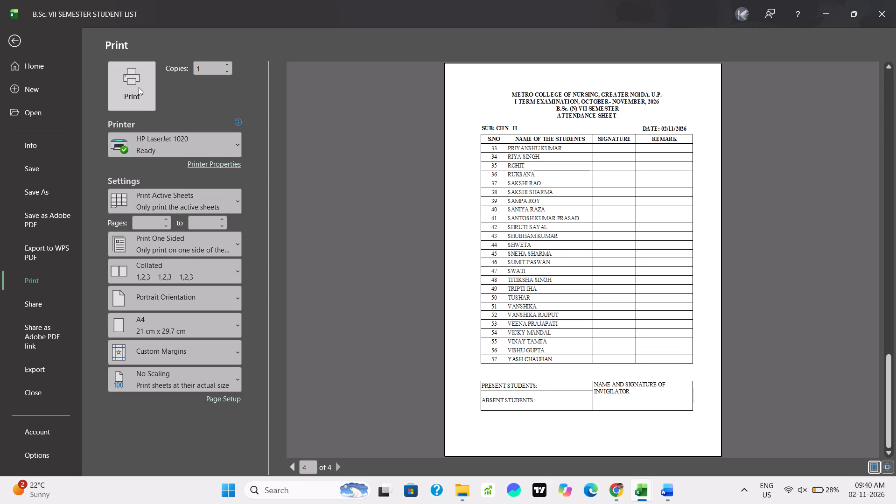
{"action": "left_click", "coordinate": [196, 241]}
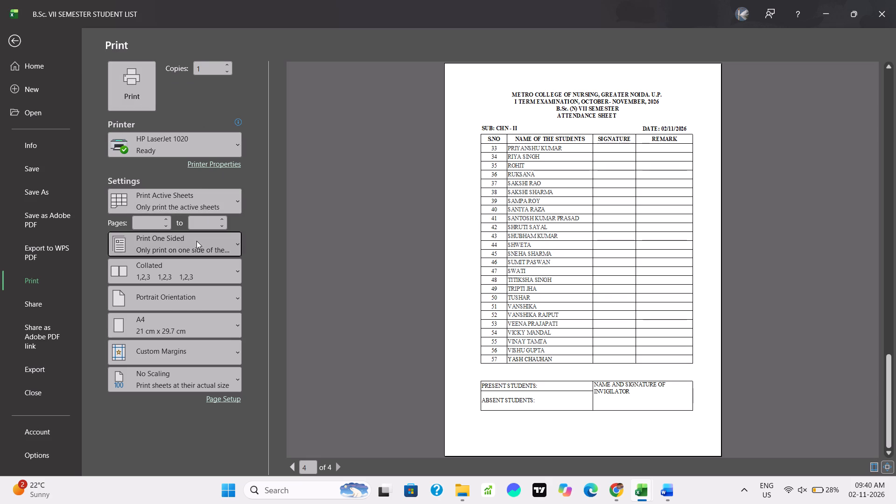
{"action": "left_click", "coordinate": [189, 297]}
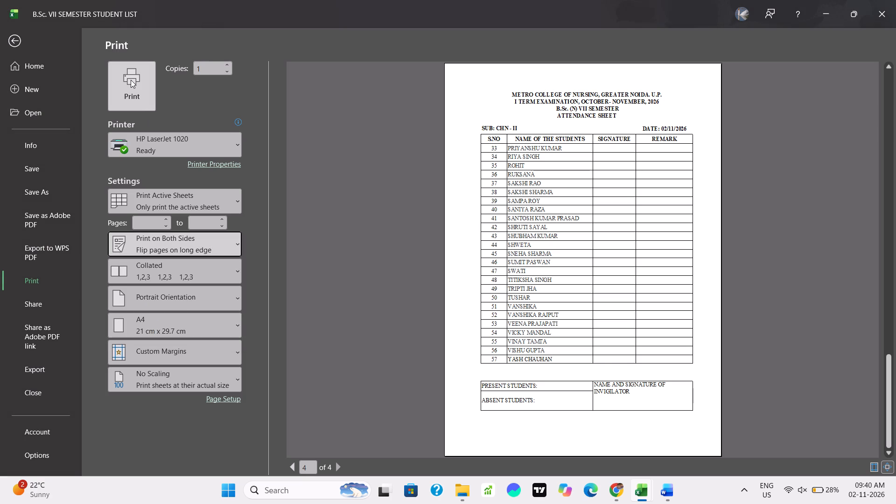
{"action": "left_click", "coordinate": [131, 80]}
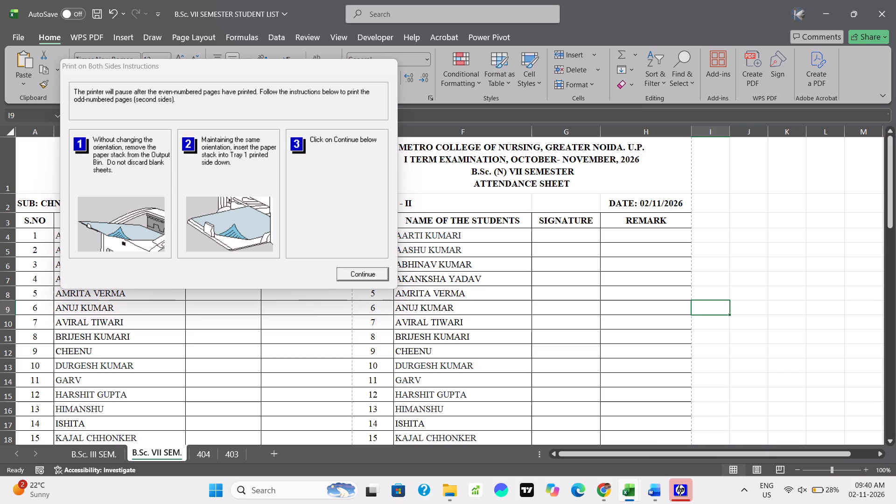
{"action": "left_click", "coordinate": [351, 277]}
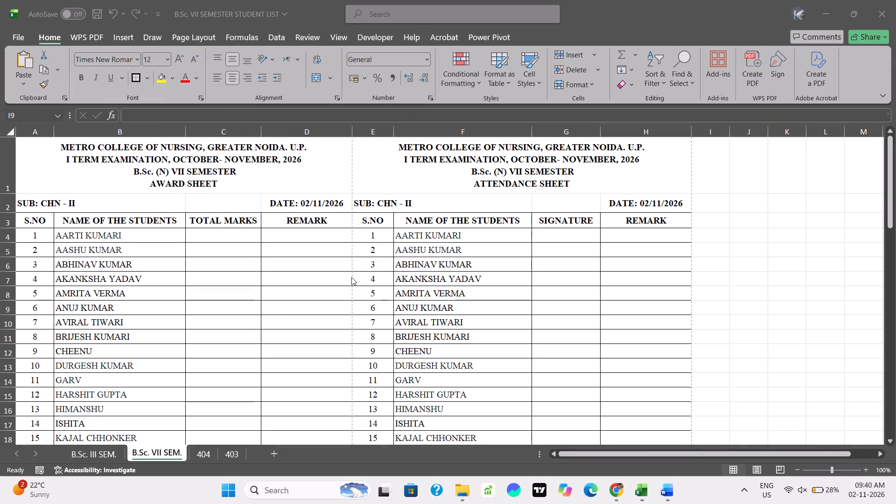
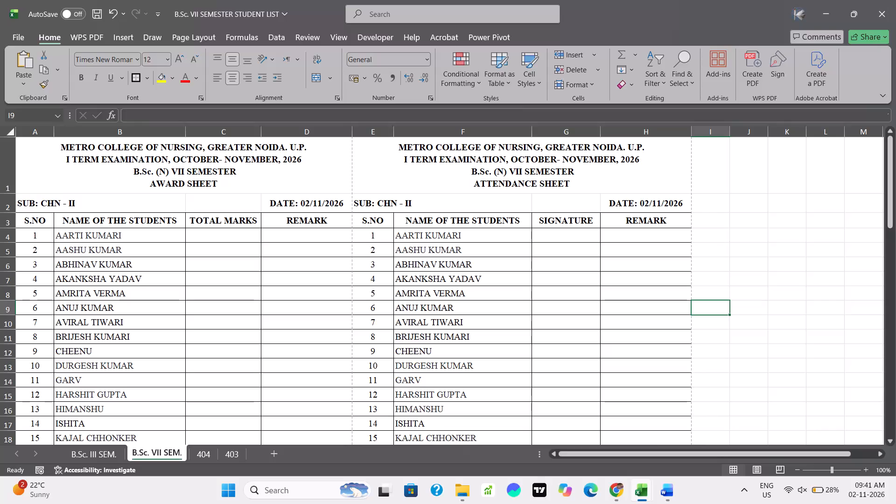
Close the B.Sc. VII SEMESTER STUDENT LIST workbook and save its changes in the NOVEMBER folder.
{"action": "left_click", "coordinate": [735, 388]}
{"action": "left_click", "coordinate": [890, 6]}
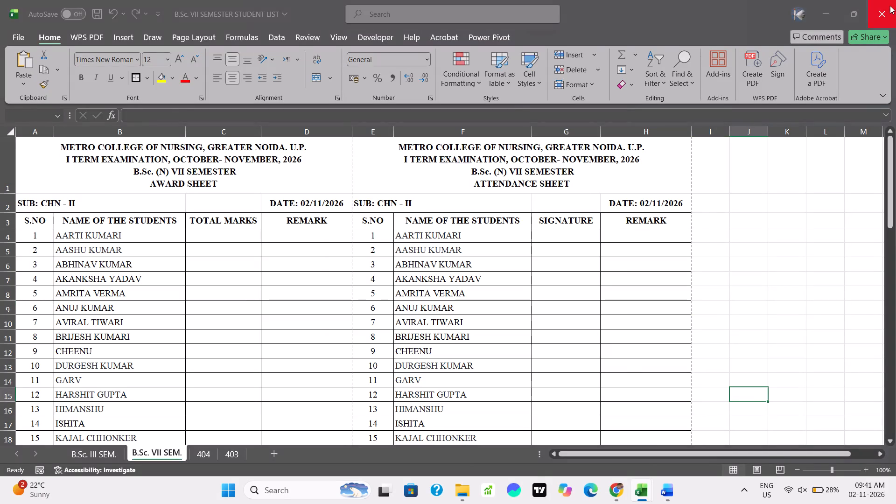
{"action": "left_click", "coordinate": [475, 329]}
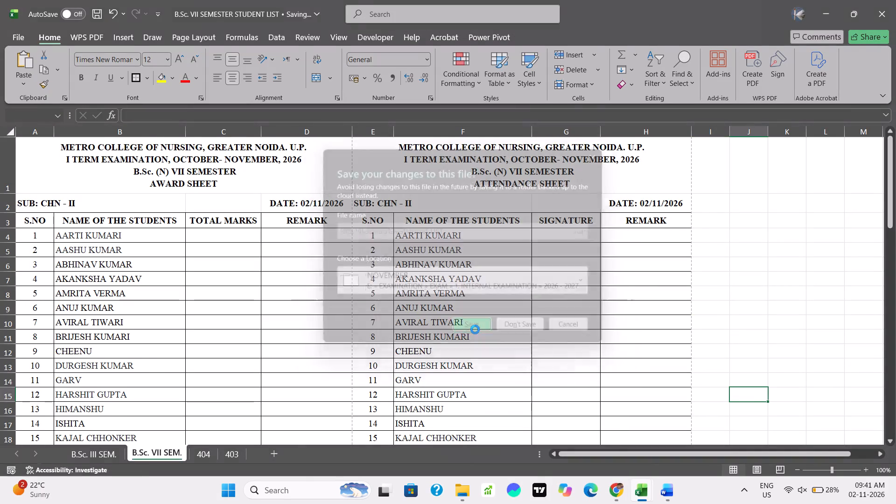